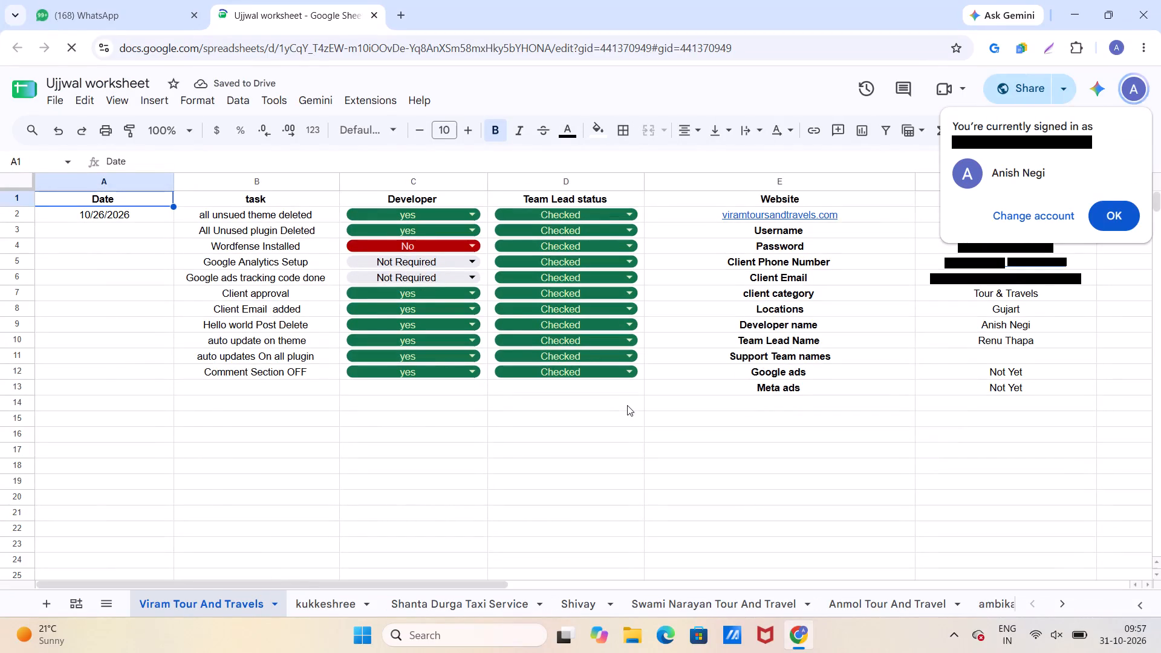
left_click(1111, 221)
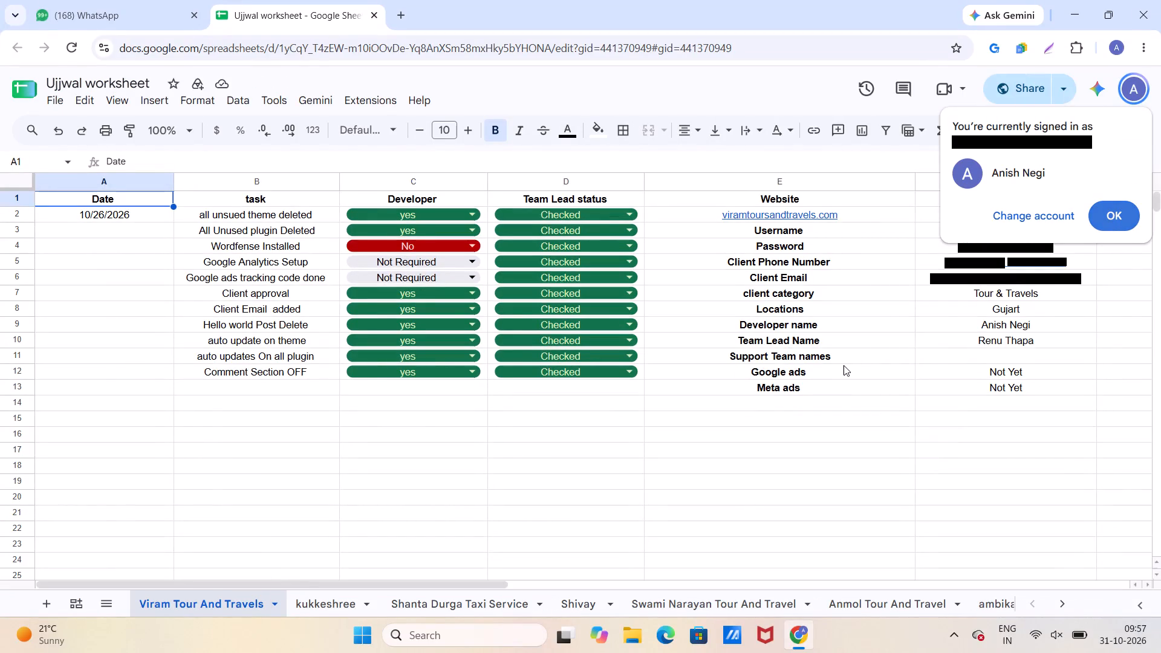
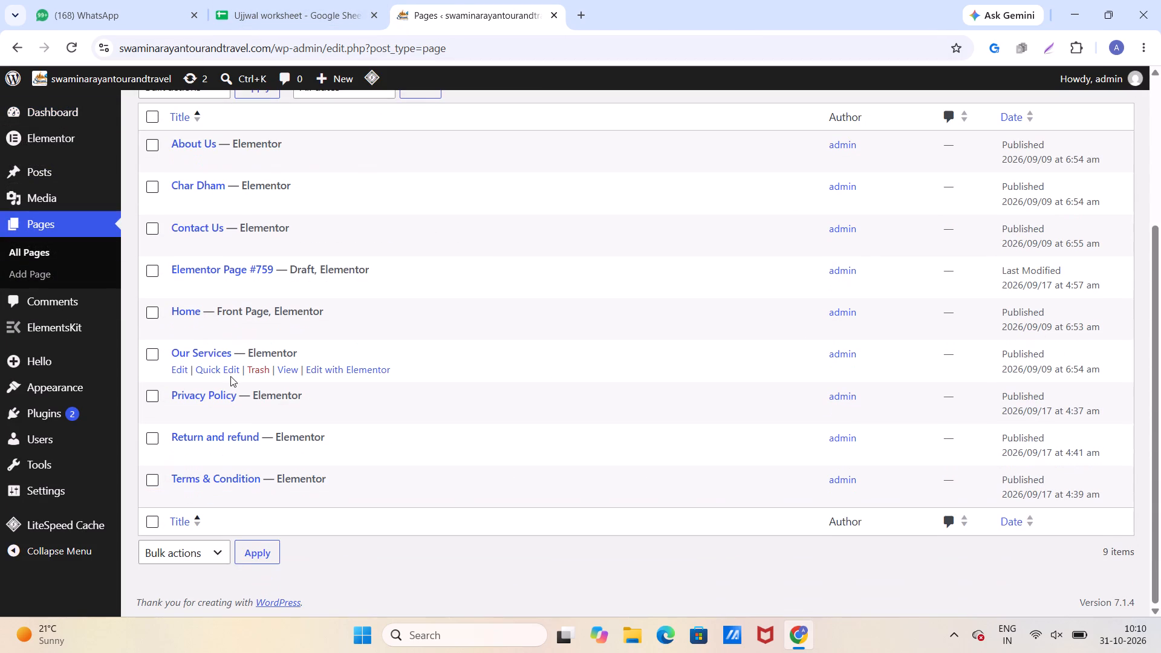
Open the Home front page of the swaminarayantourandtravel site for editing with Elementor.
scroll(230, 376, "up", 3)
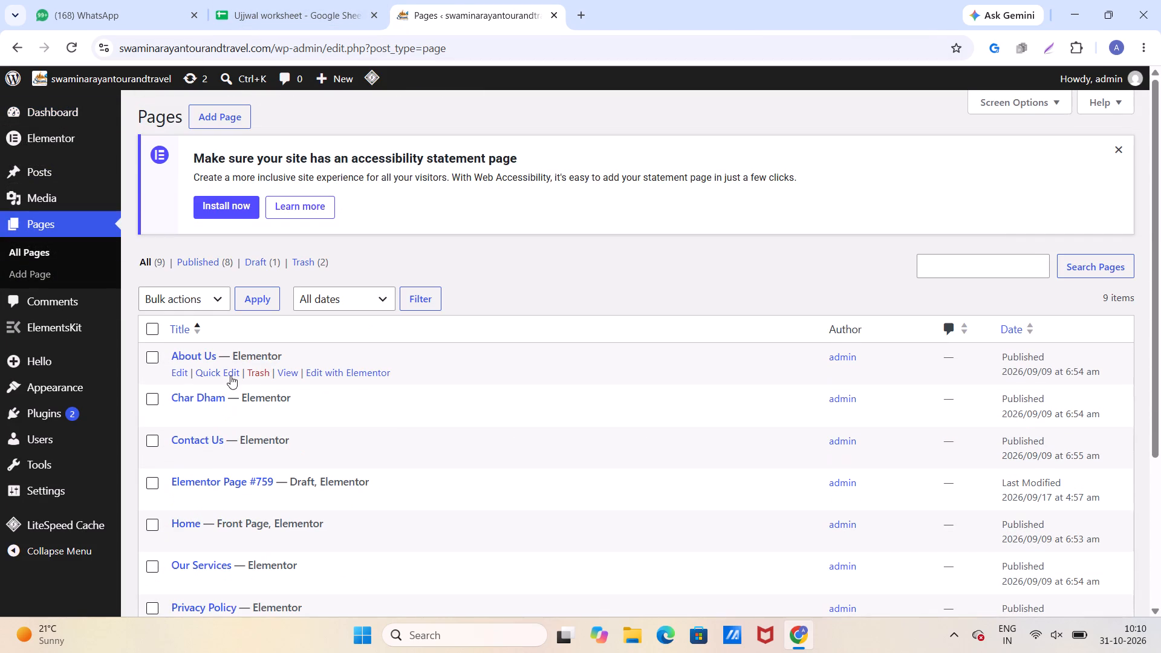
scroll(230, 375, "down", 1)
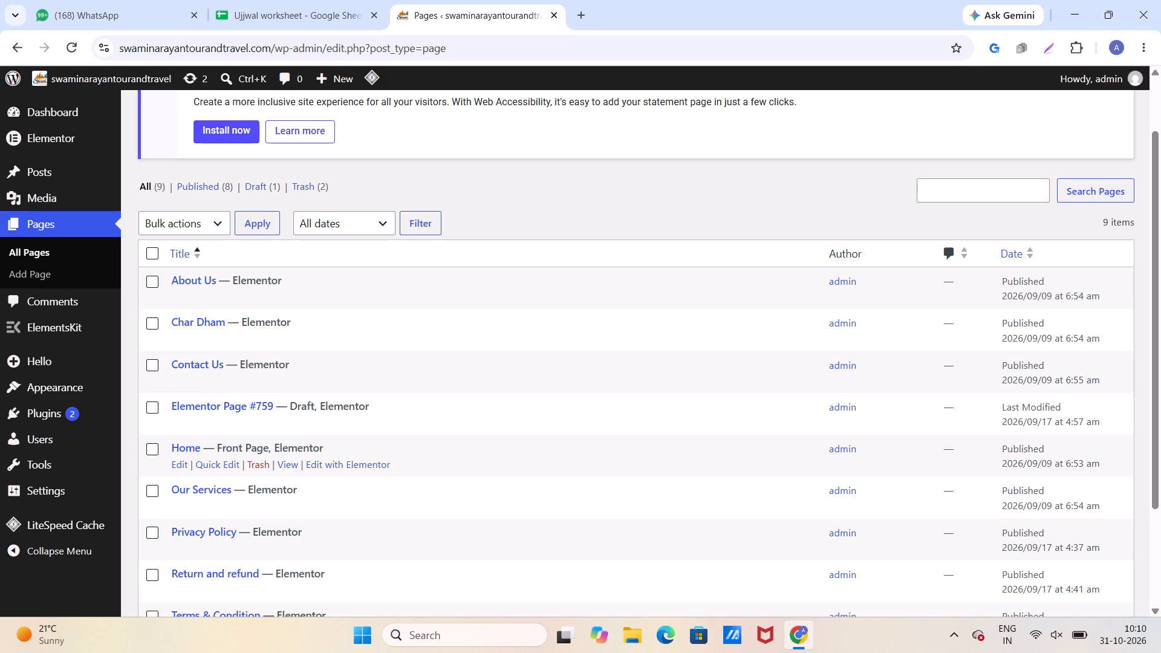
left_click(311, 461)
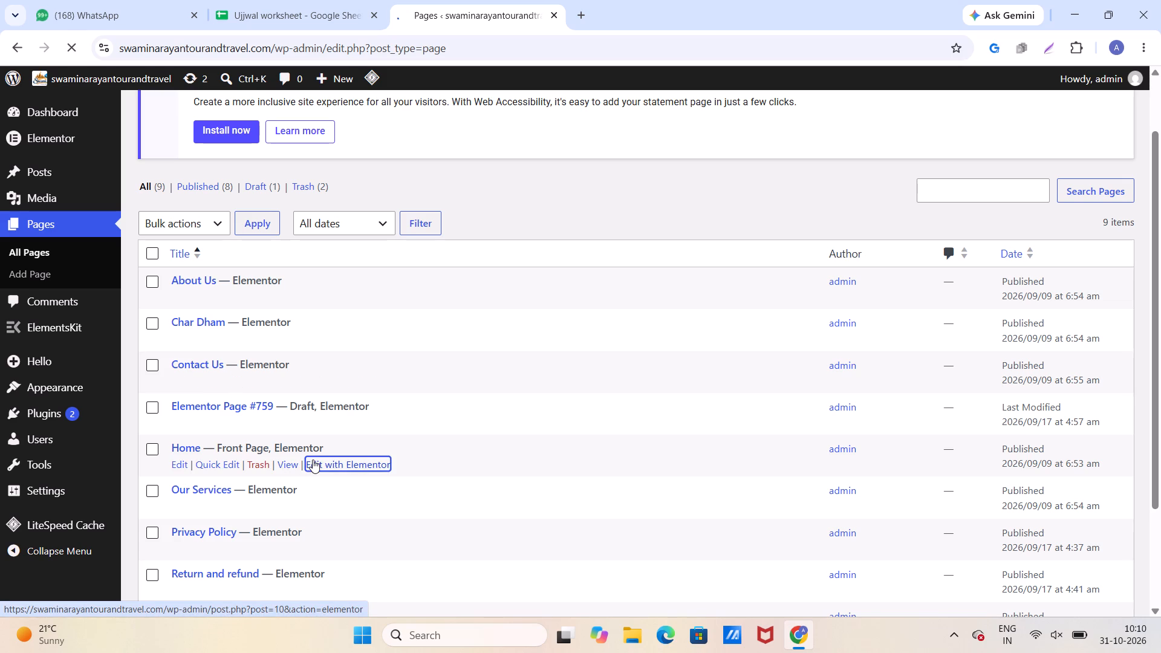
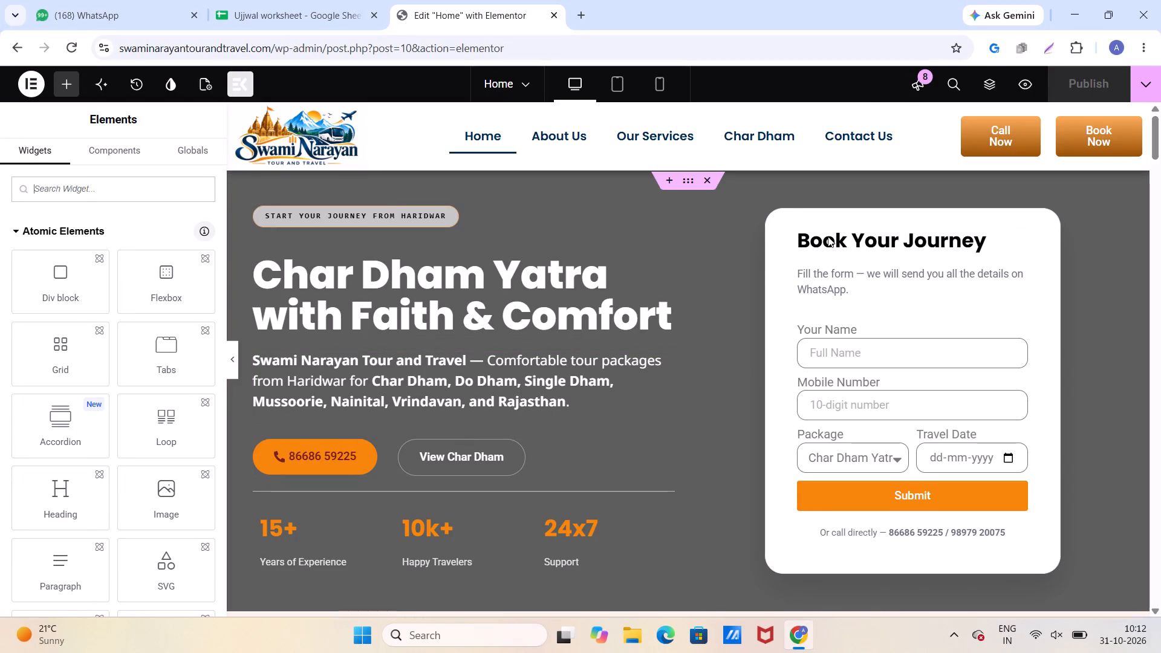
Look through the Home page sections from the hero to the Manali, Vrindavan, Rajasthan and Jaipur destination cards.
scroll(477, 415, "down", 16)
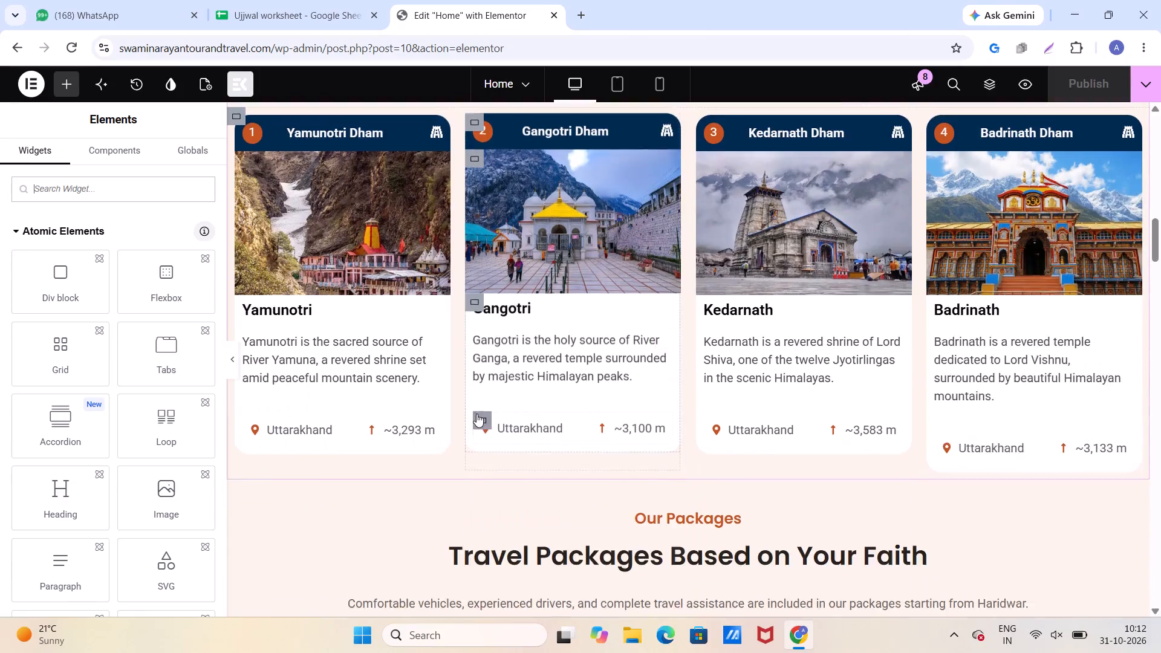
scroll(476, 414, "down", 17)
scroll(476, 415, "up", 1)
scroll(476, 415, "down", 5)
scroll(476, 415, "up", 1)
scroll(476, 415, "down", 1)
scroll(476, 415, "up", 1)
scroll(476, 415, "down", 5)
scroll(476, 415, "up", 1)
scroll(476, 415, "down", 1)
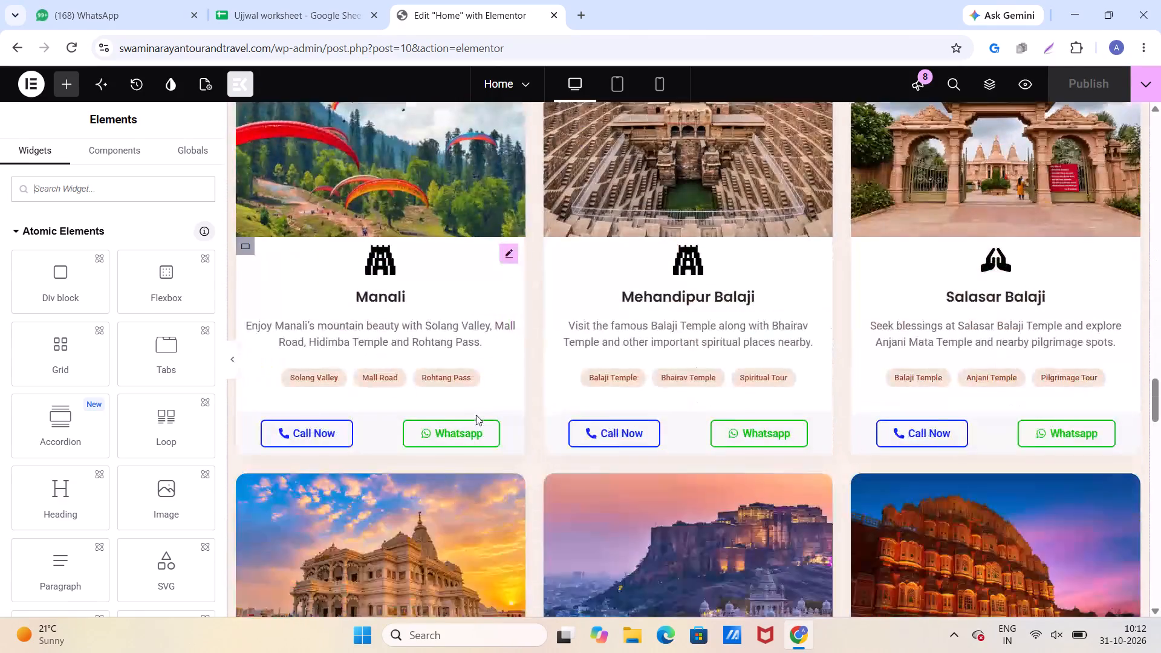
scroll(677, 258, "down", 6)
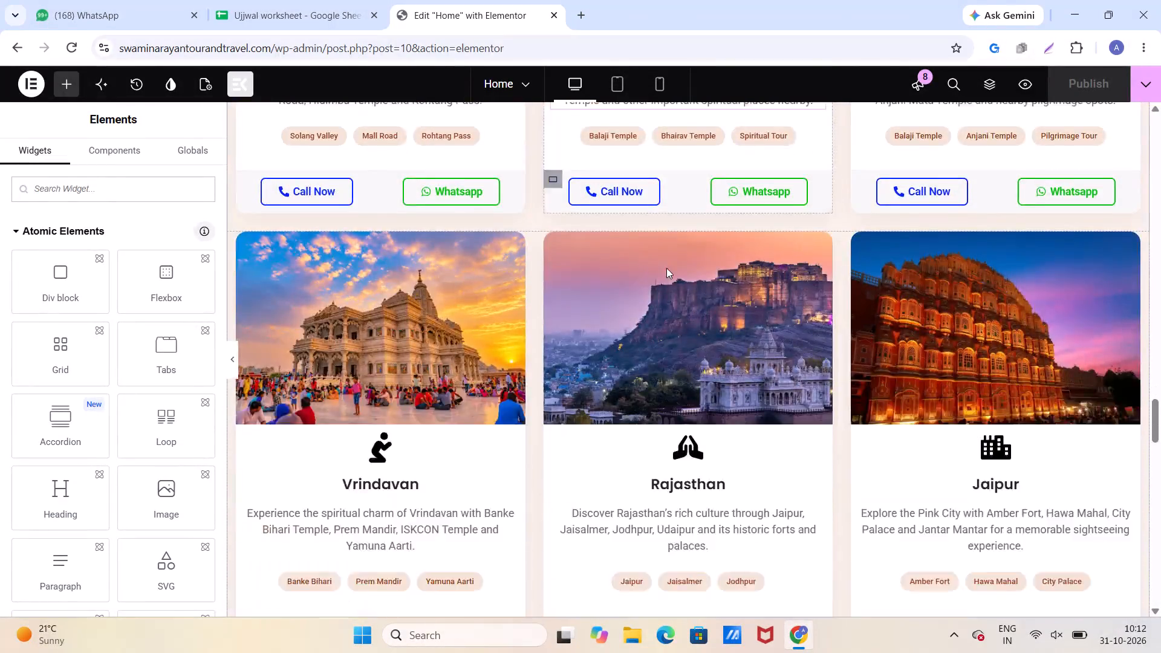
Check the Home page down to its footer in the editor, and preview it in a new tab to examine its hero section.
scroll(666, 268, "down", 20)
scroll(666, 270, "down", 7)
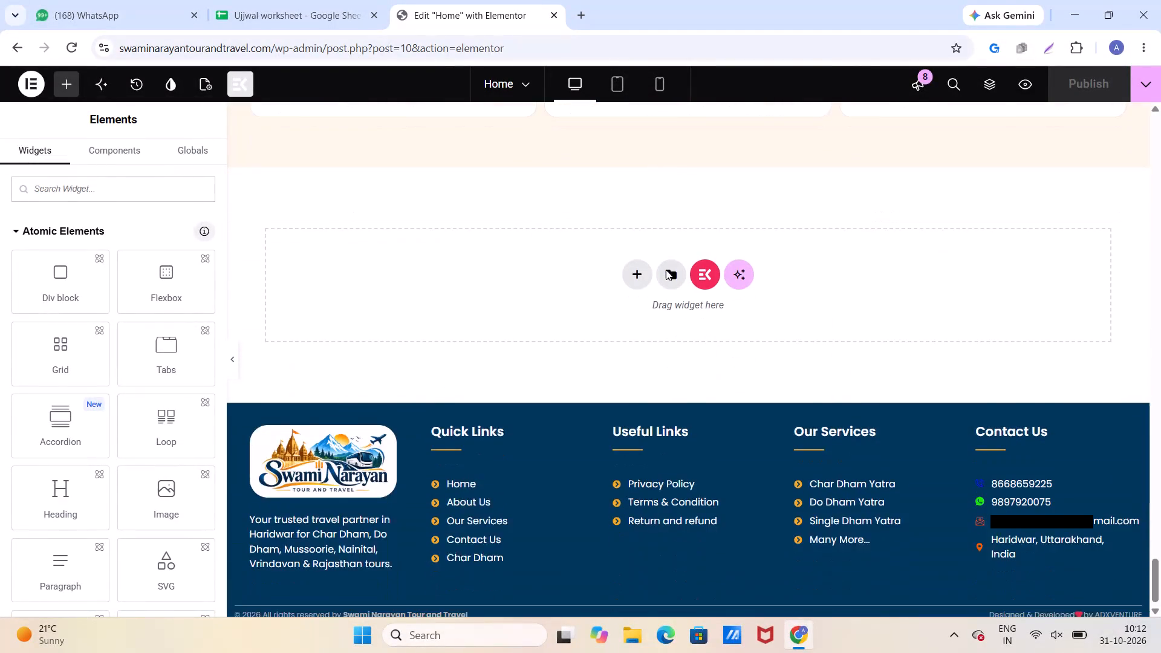
scroll(666, 270, "down", 3)
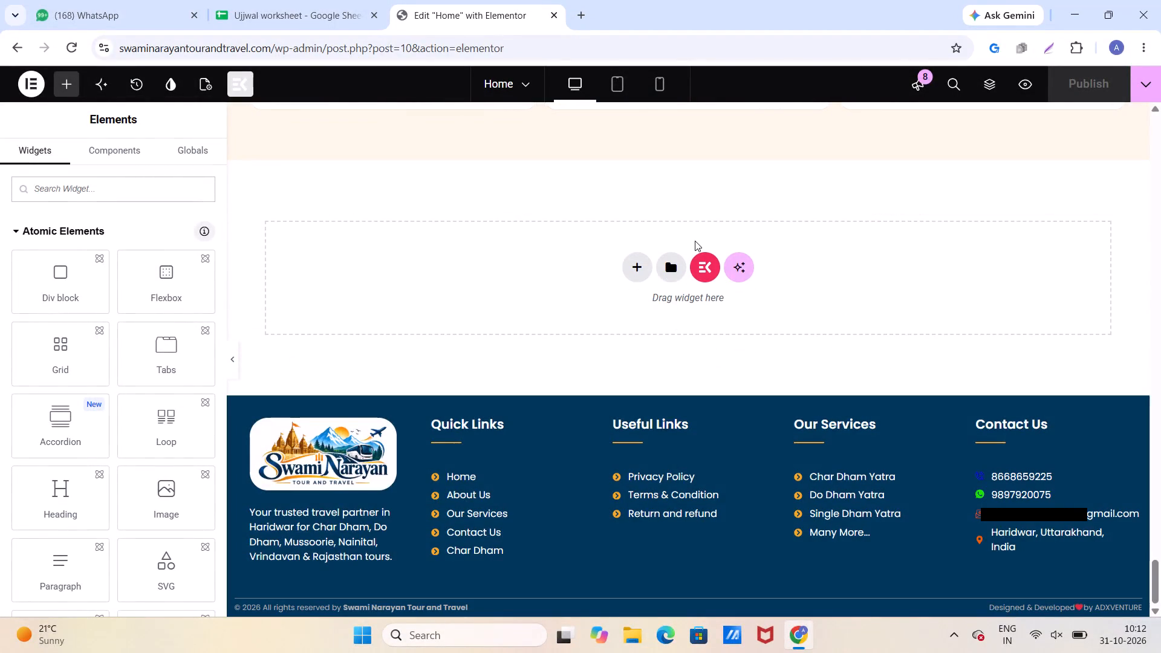
left_click(1024, 82)
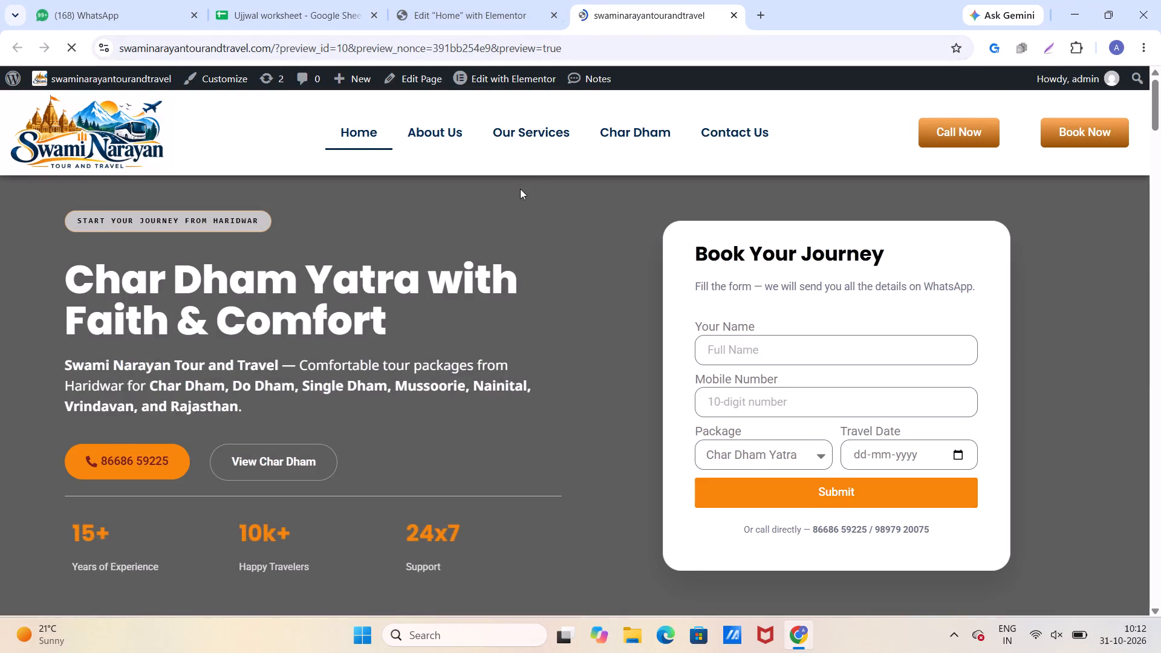
scroll(520, 189, "down", 4)
scroll(520, 189, "up", 1)
scroll(520, 189, "down", 1)
scroll(520, 189, "up", 8)
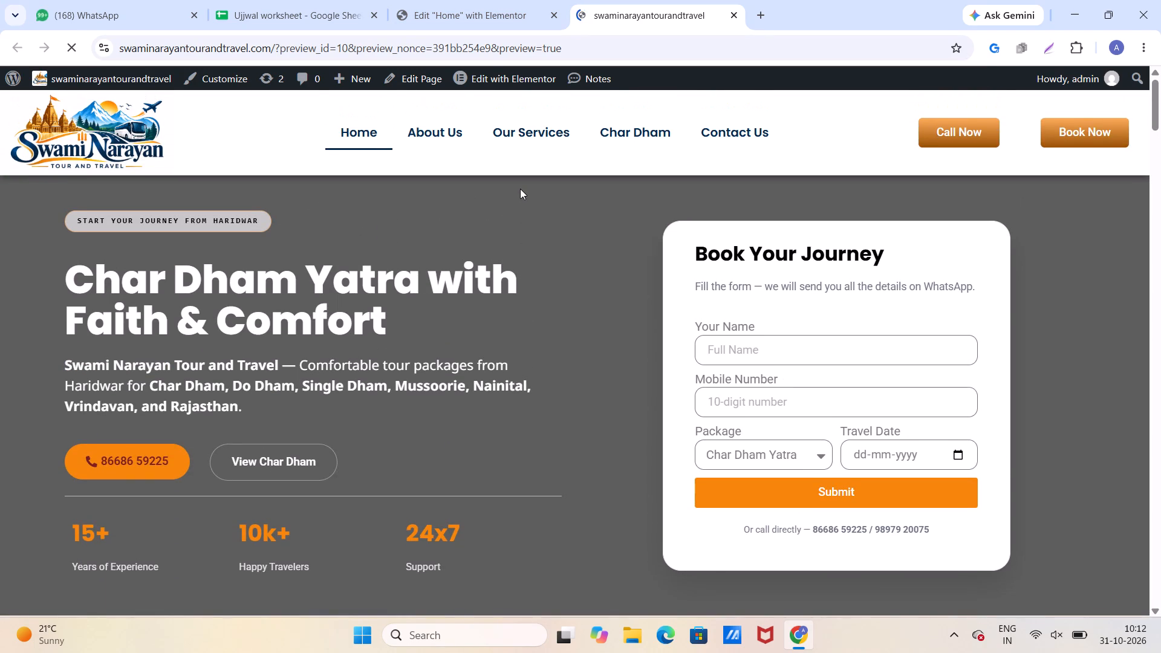
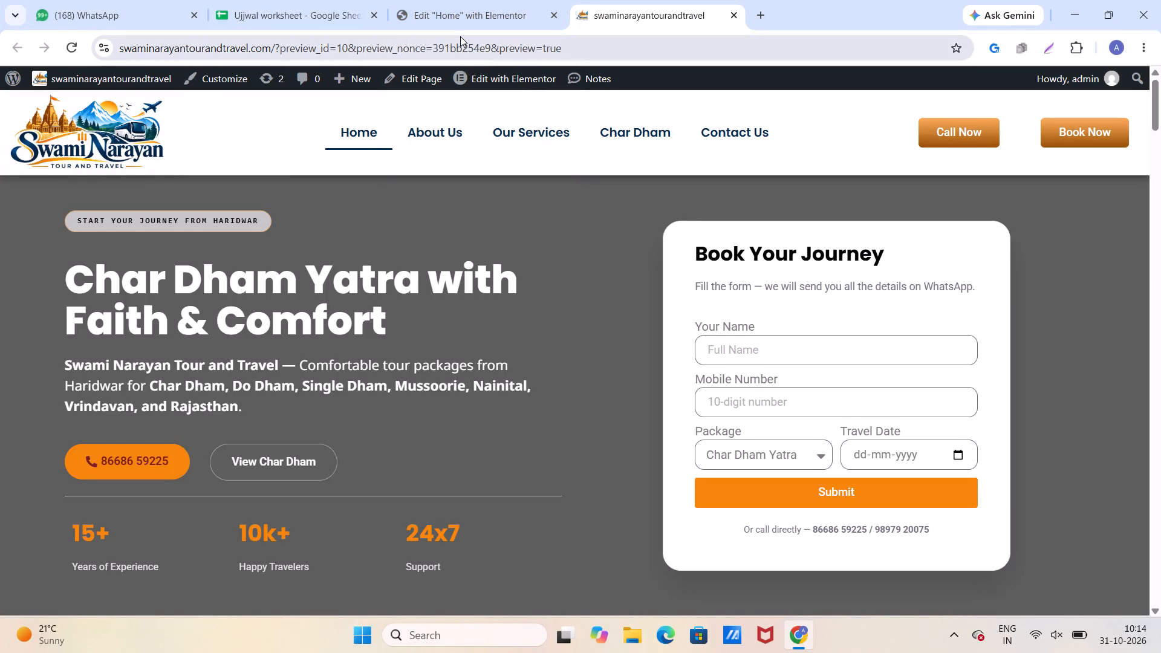
Examine the previewed Home page from the hero section through the four dham cards to the travel packages.
scroll(426, 70, "down", 8)
scroll(429, 89, "up", 1)
scroll(429, 89, "down", 1)
scroll(429, 89, "up", 1)
scroll(429, 89, "down", 11)
scroll(432, 122, "up", 1)
scroll(432, 122, "down", 1)
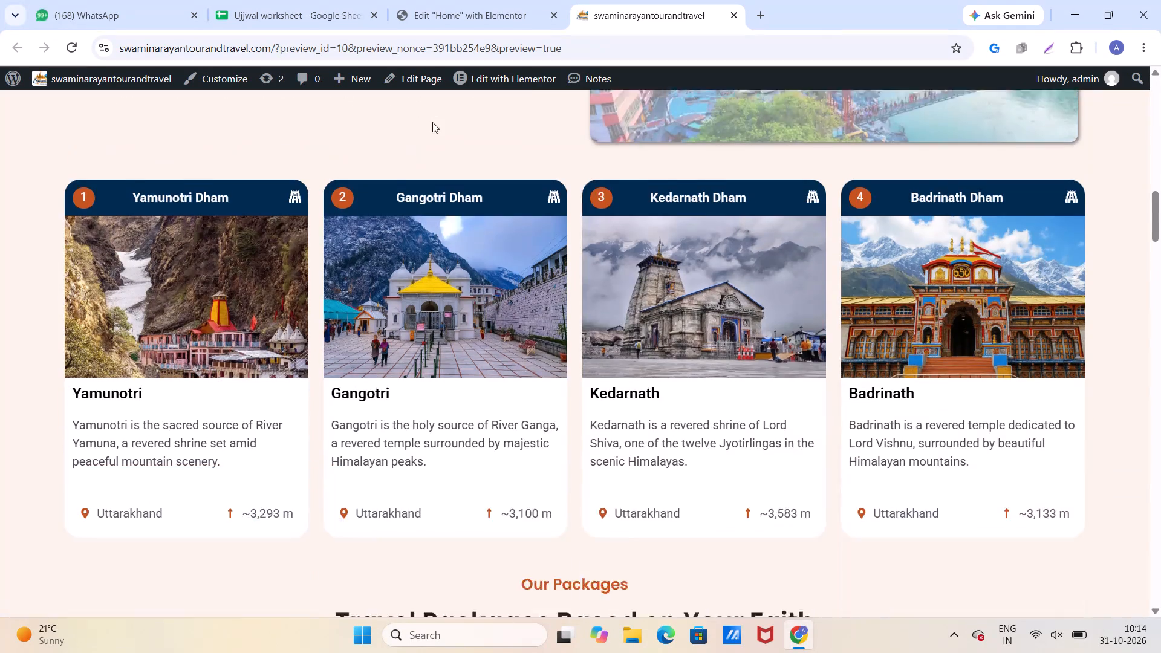
scroll(432, 122, "down", 4)
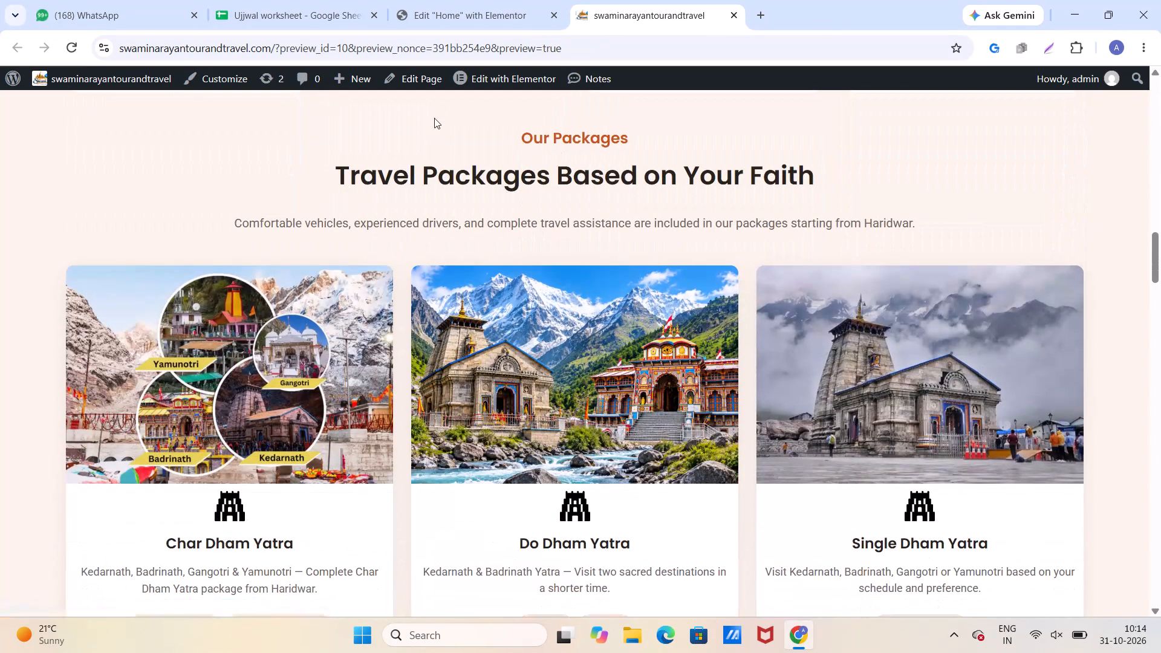
Return to the Elementor editor and open the footer's Quick Links icon list for editing.
left_click(442, 18)
scroll(497, 208, "down", 6)
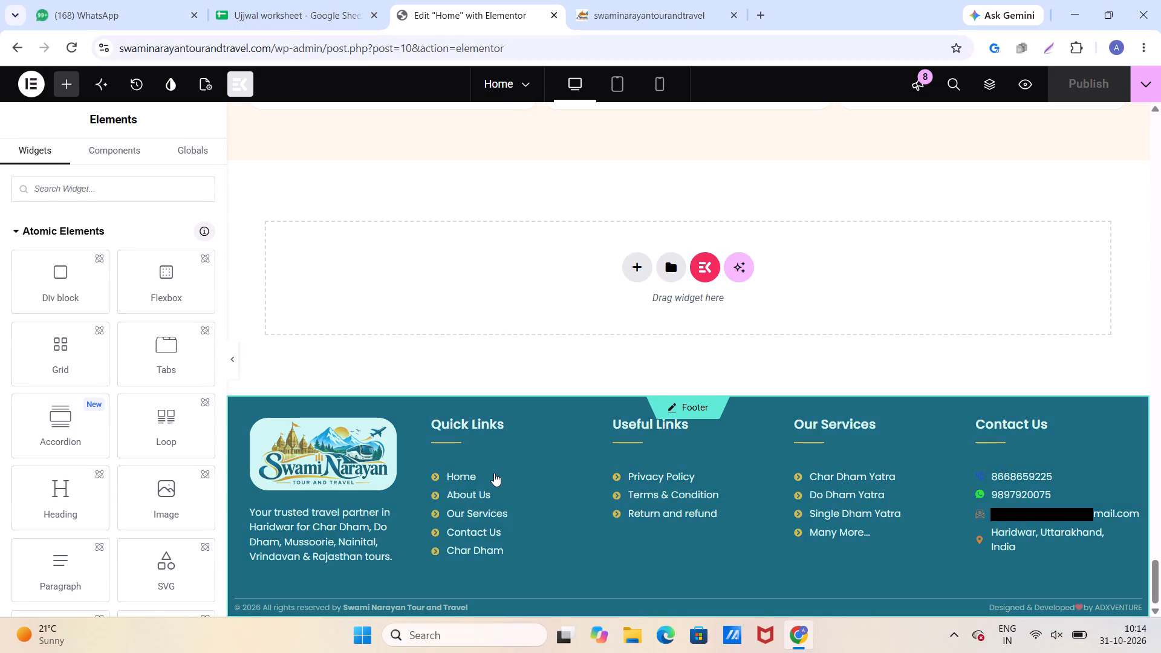
left_click(494, 473)
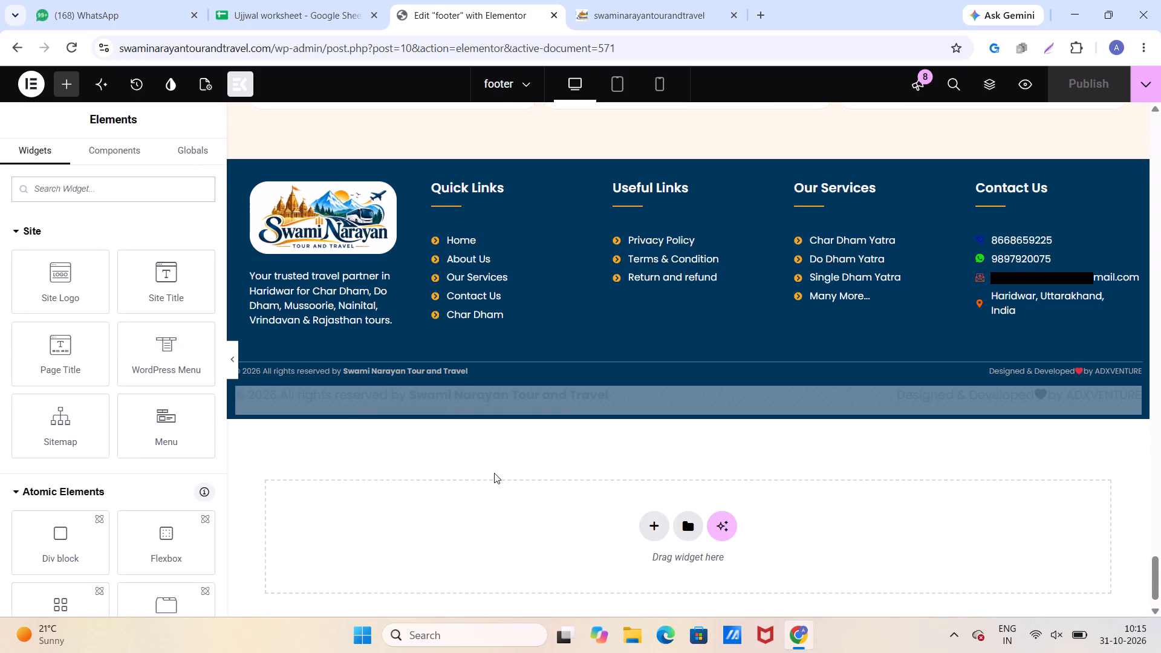
Open the Home item in the footer's Quick Links list, and copy the site's Home page address from the preview tab.
left_click(453, 242)
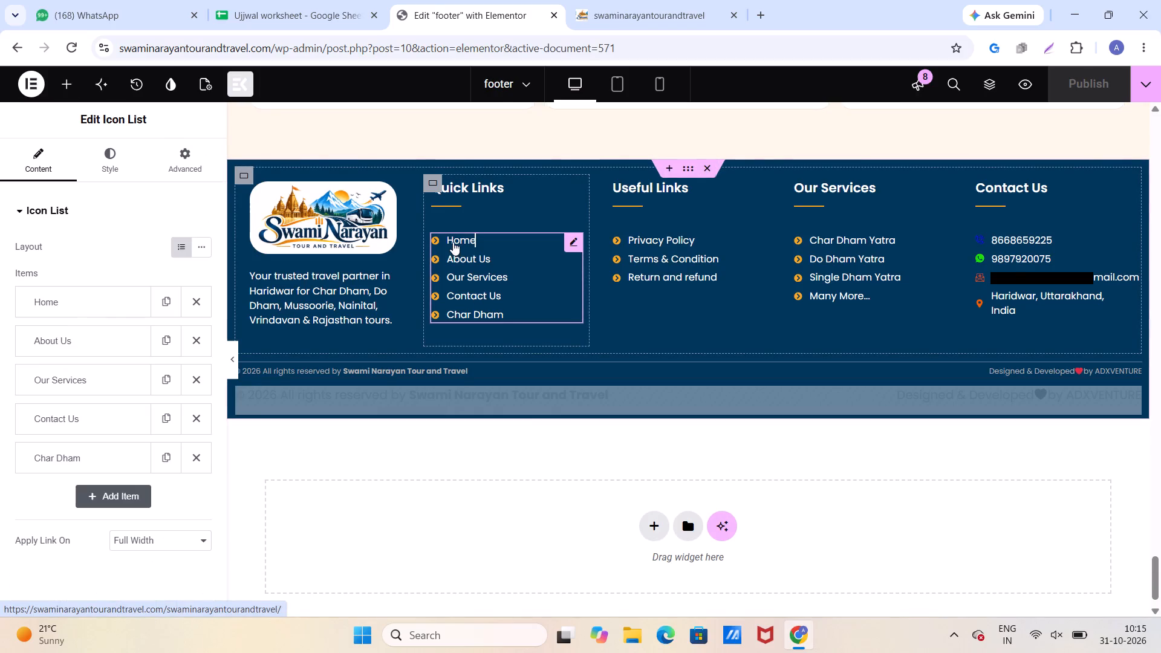
left_click(120, 302)
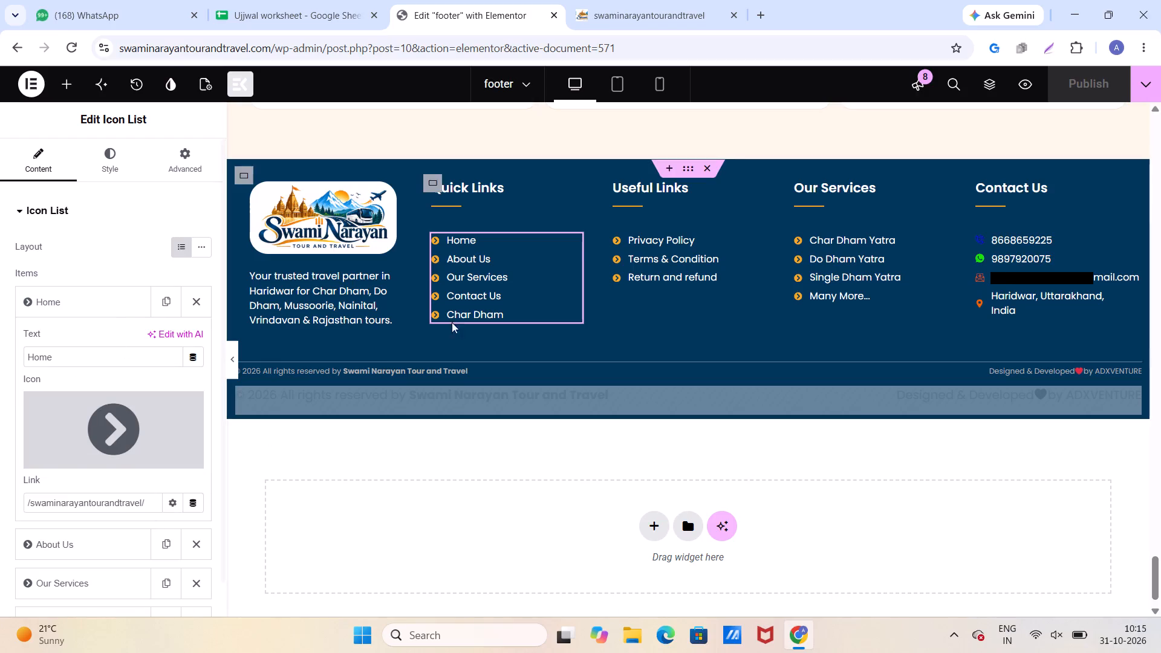
left_click(590, 14)
scroll(398, 252, "up", 7)
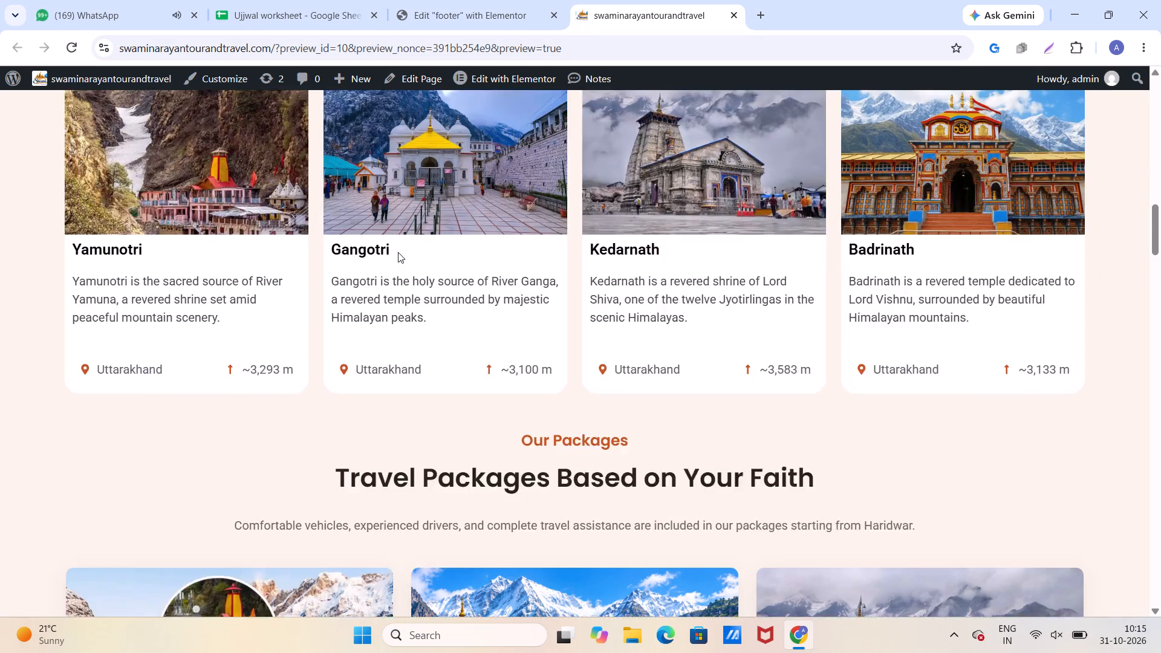
scroll(398, 252, "up", 20)
scroll(398, 252, "up", 1)
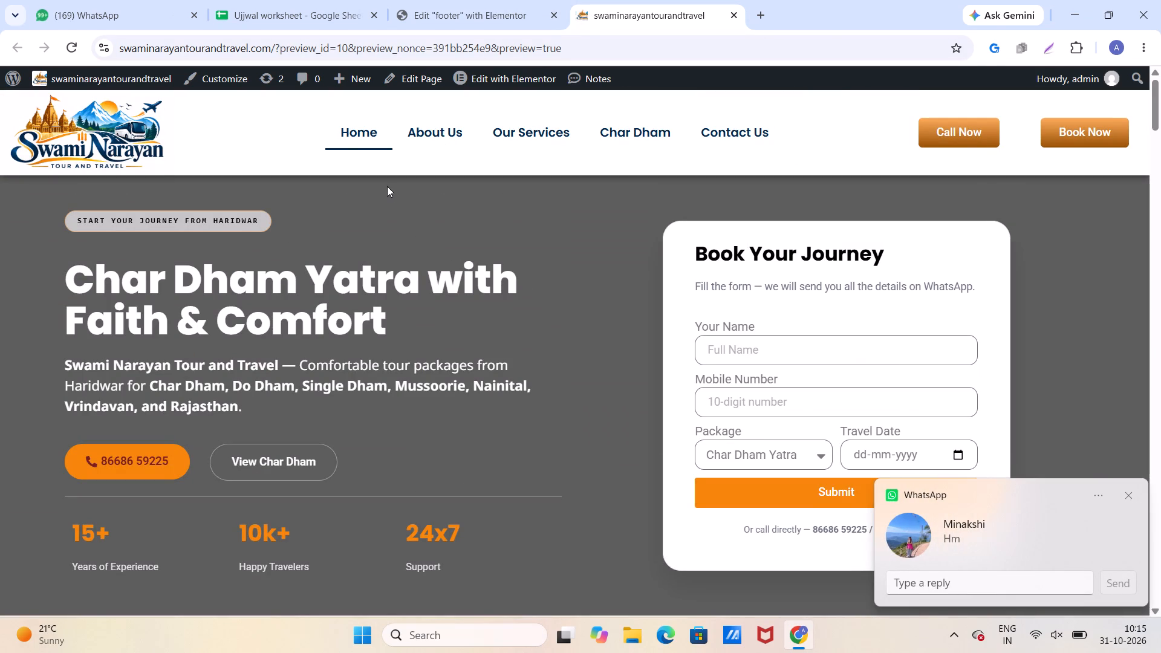
left_click(353, 132)
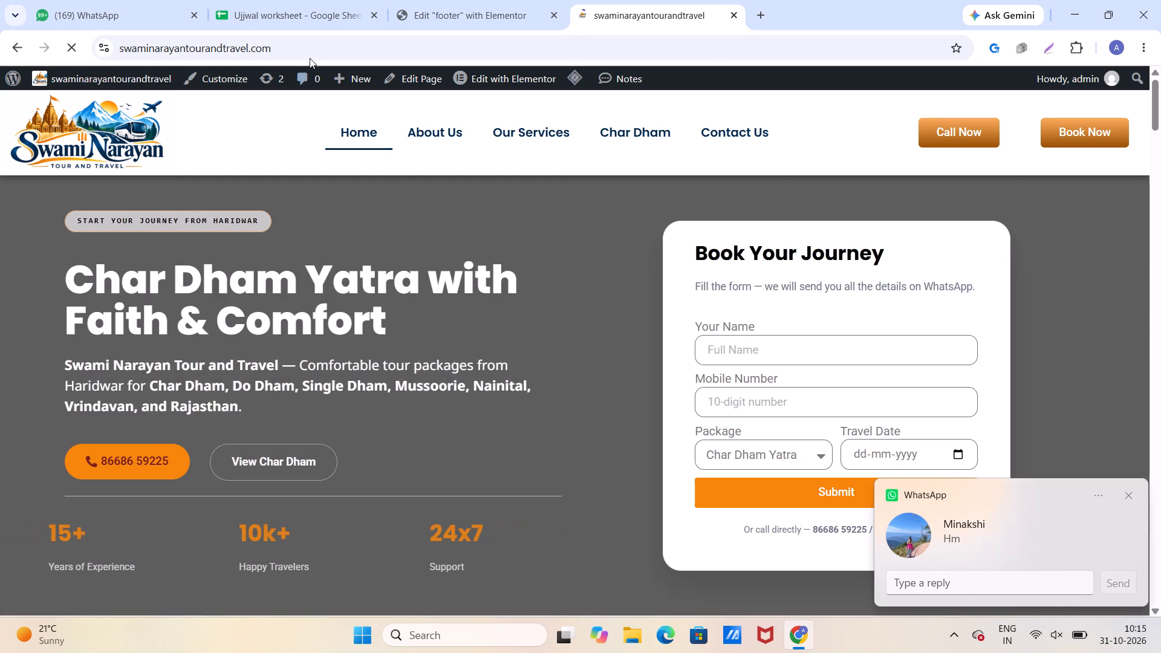
left_click_drag(285, 49, 231, 48)
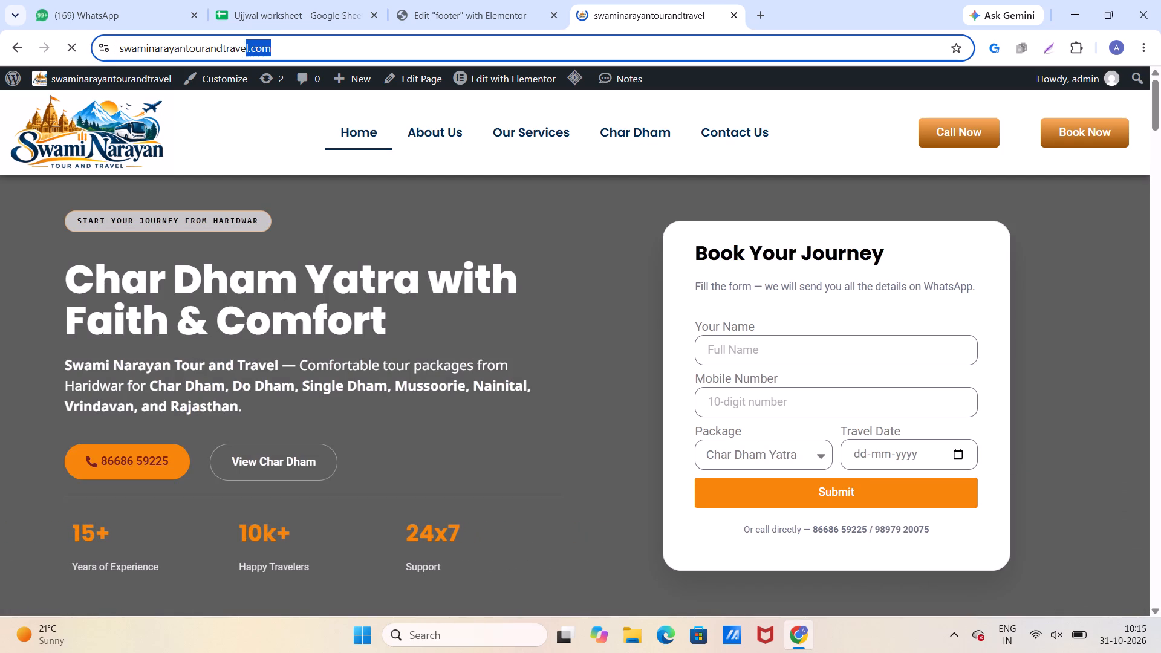
left_click_drag(231, 48, 112, 42)
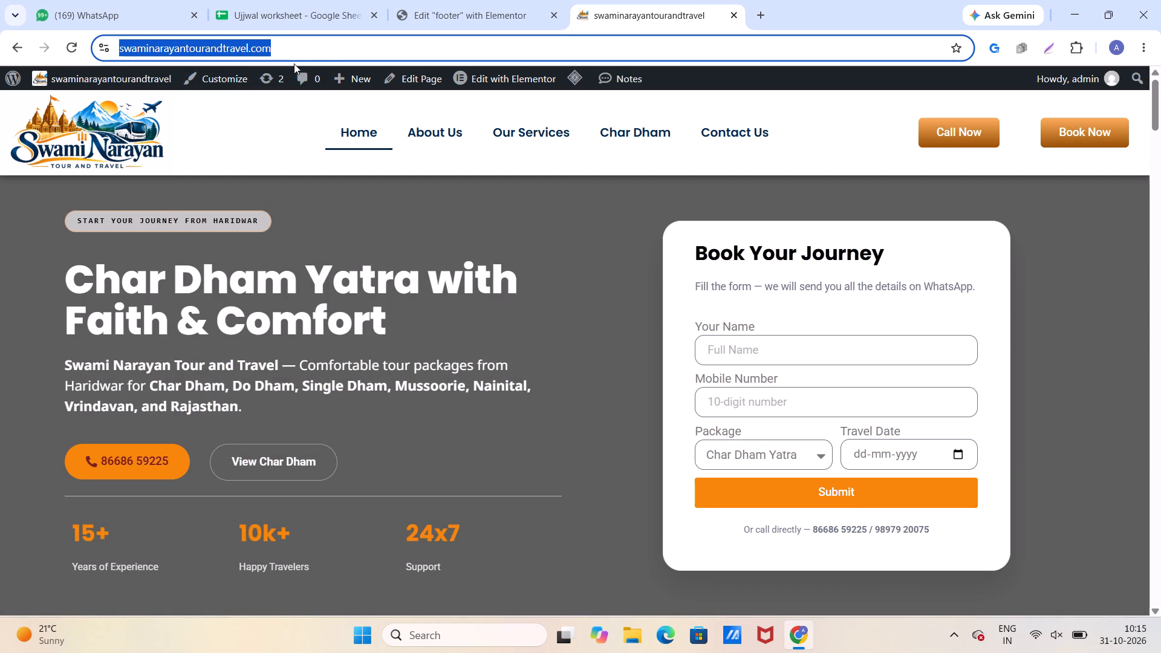
key("ctrl+c")
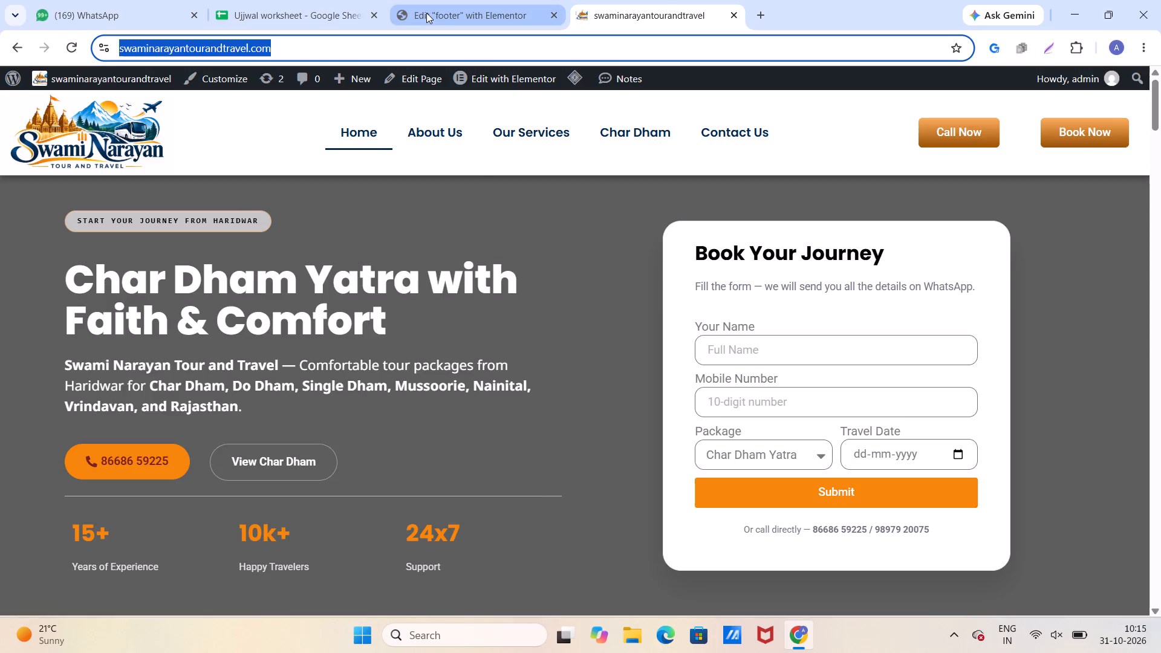
Back in the footer editor, replace the Quick Links Home item's link with the copied swaminarayantourandtravel.com address.
left_click(426, 13)
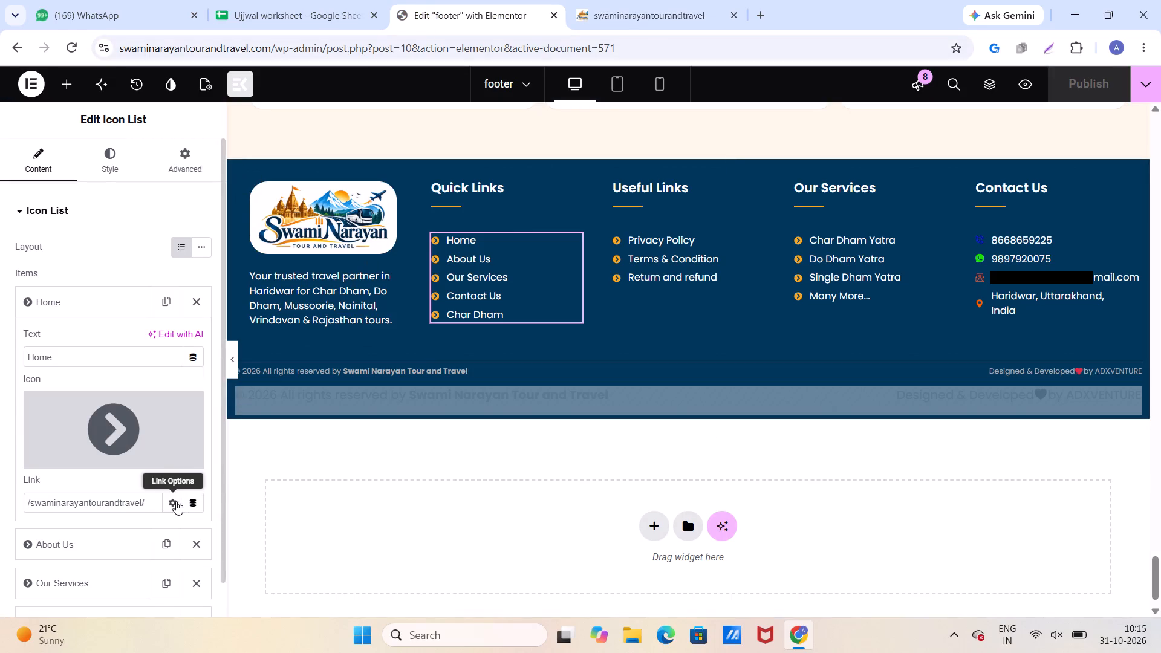
left_click(147, 499)
key("ctrl+a")
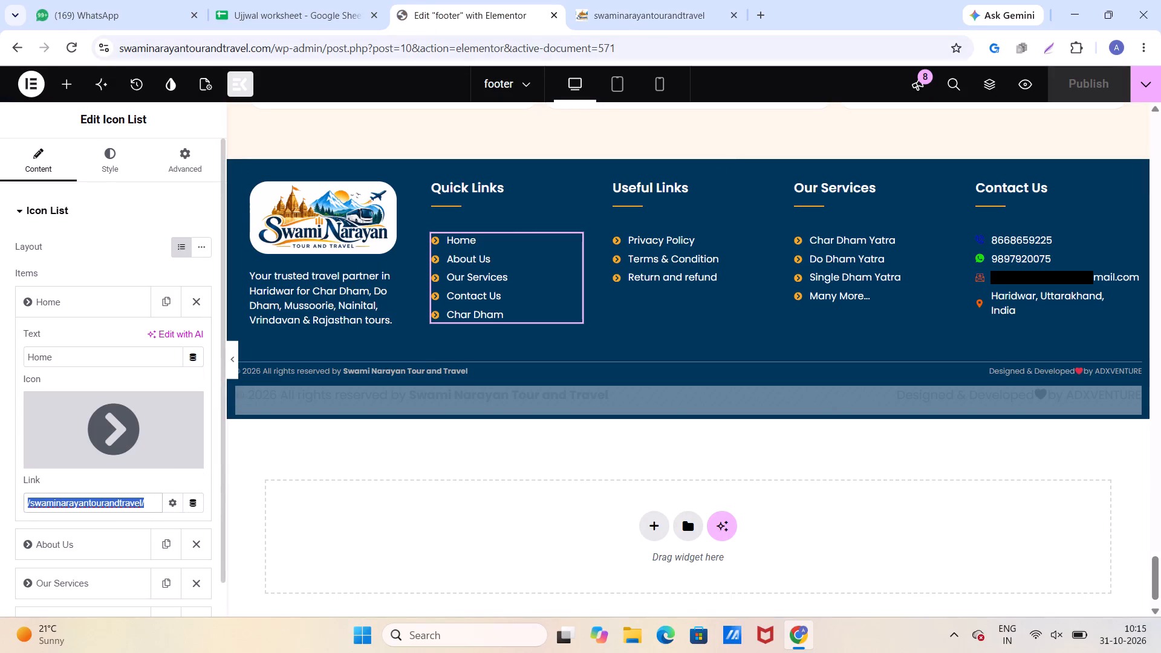
key("BackSpace")
key("ctrl+v")
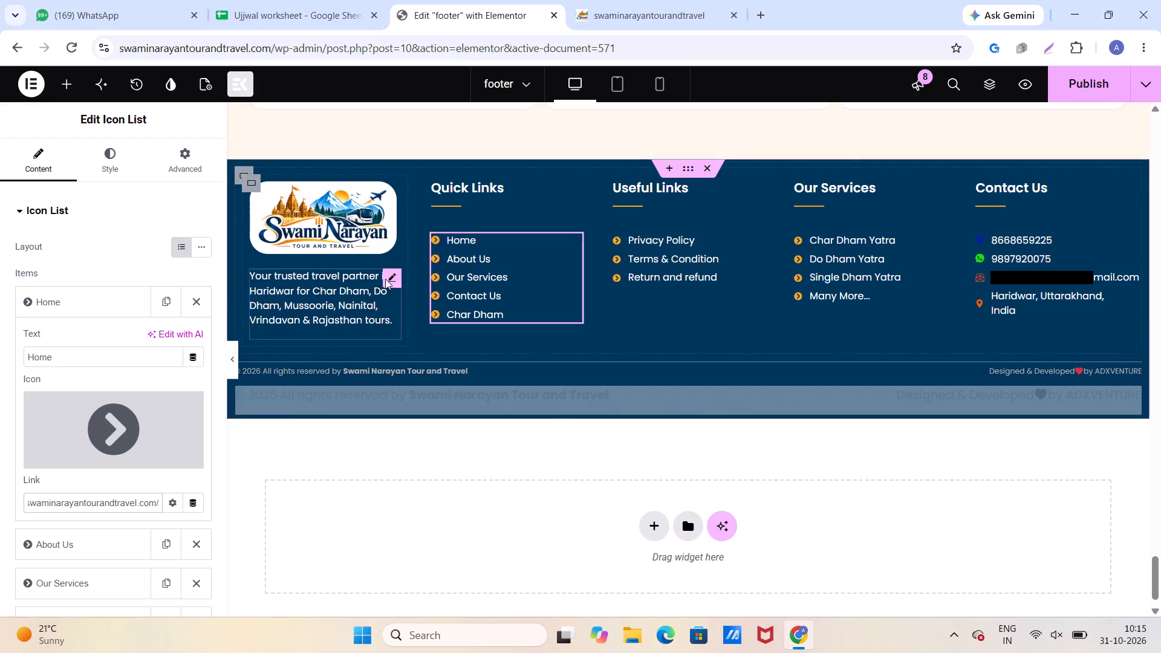
Check the link addresses of the About Us, Our Services and Contact Us items in the Quick Links list.
left_click(87, 543)
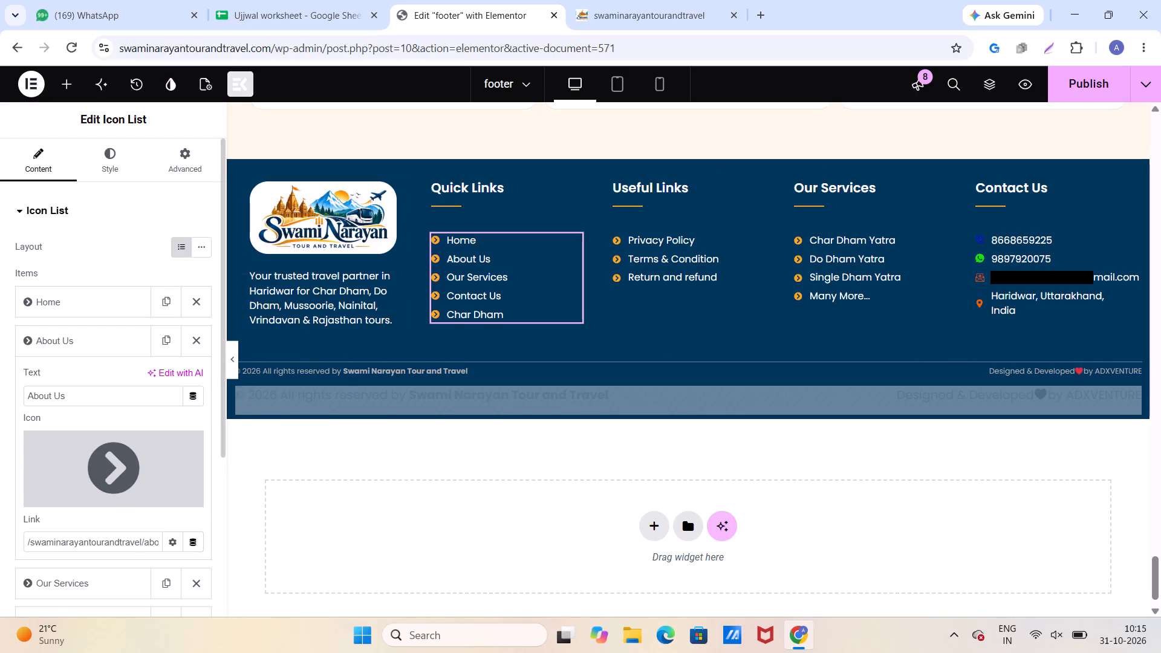
scroll(101, 549, "down", 1)
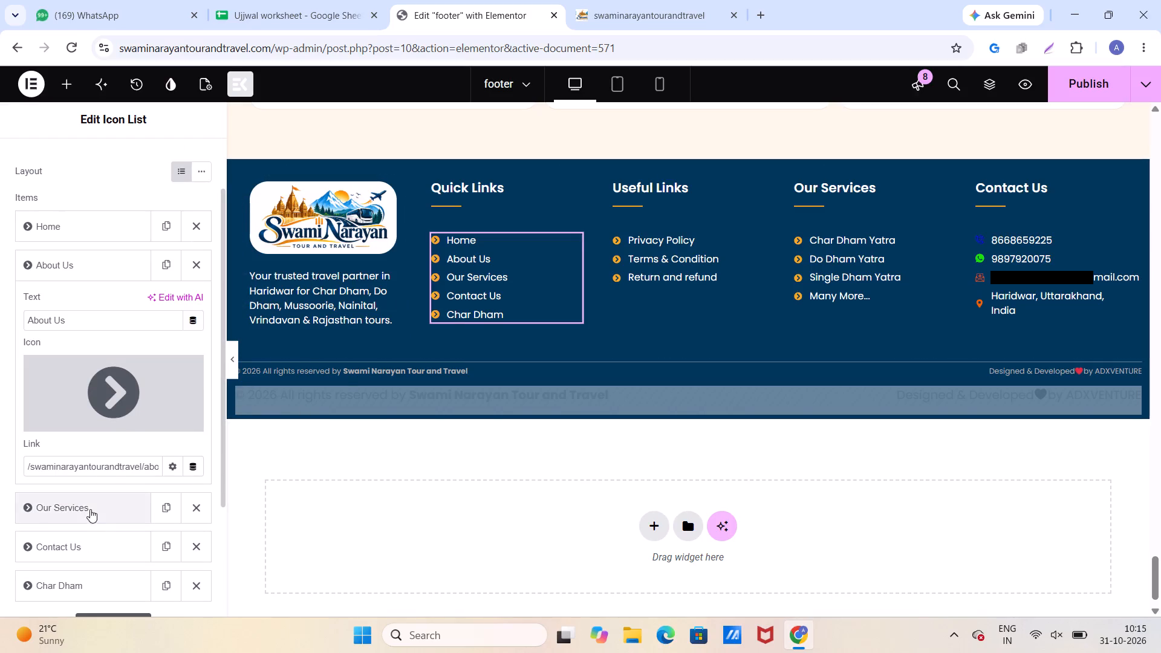
left_click(90, 505)
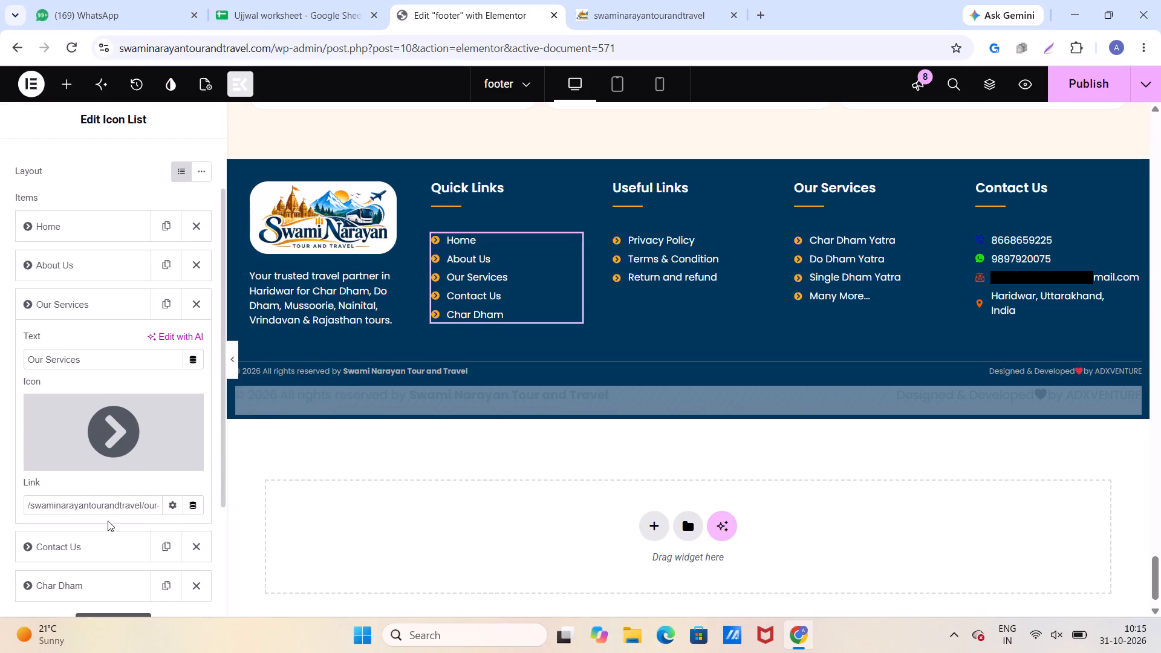
left_click(97, 542)
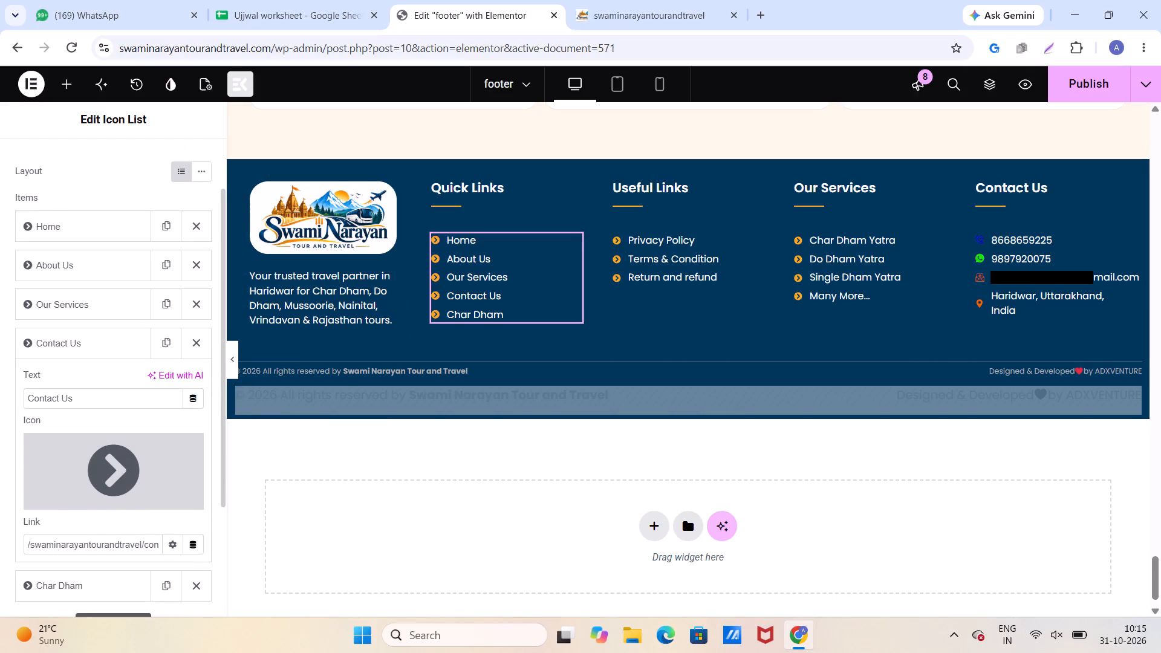
left_click(136, 544)
key("Right")
key("Right")
key("Right")
key("Right")
key("Right")
key("Right")
key("Right")
key("Right")
key("Right")
key("Right")
key("Right")
key("Right")
key("Right")
key("Right")
key("Right")
key("Right")
key("Right")
key("Right")
scroll(76, 489, "down", 1)
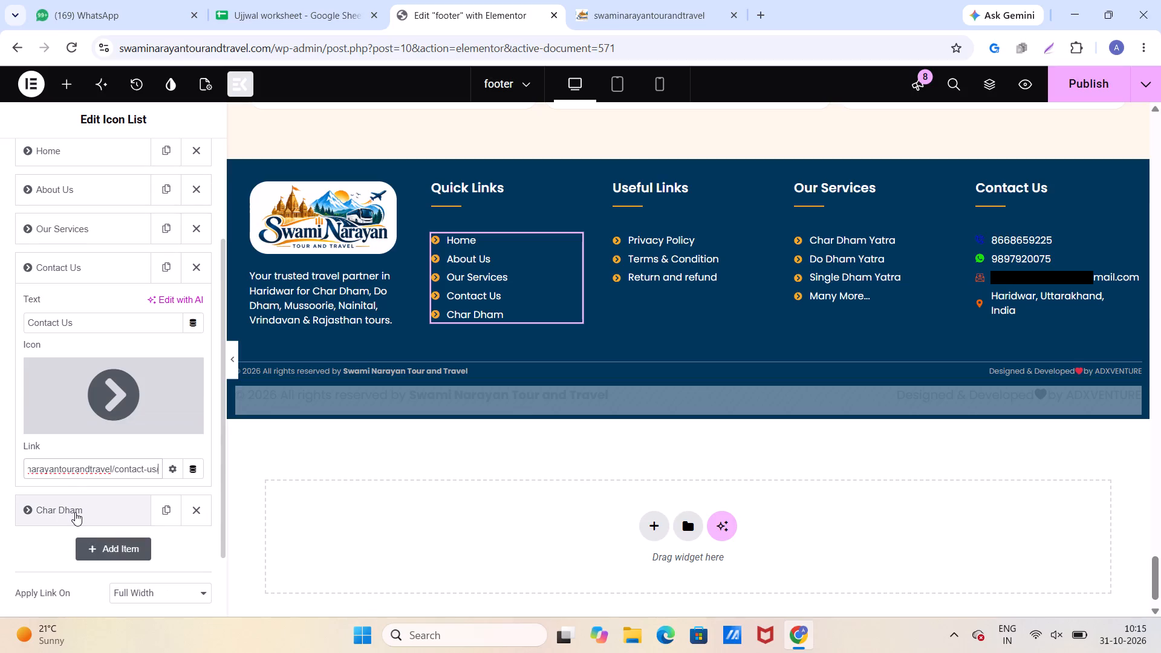
Check the full link address of the Char Dham item in the footer's Quick Links list.
left_click(75, 512)
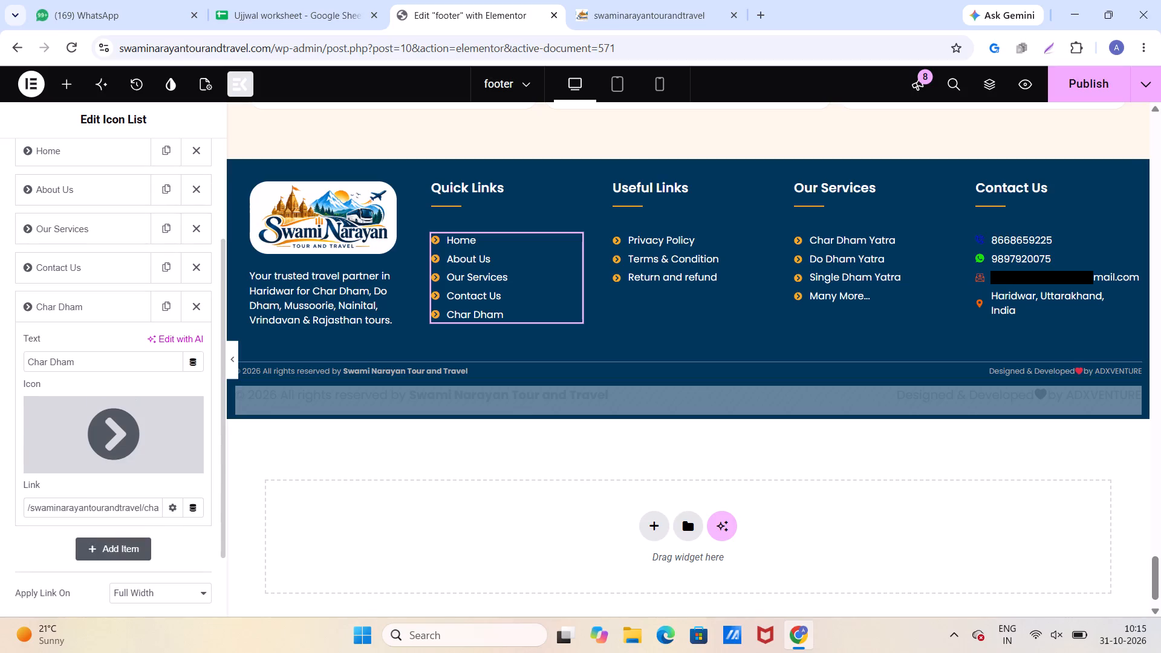
left_click(112, 510)
key("Right")
key("Right")
key("Right")
key("Right")
key("Right")
key("Right")
key("Right")
key("Right")
key("Right")
key("Right")
key("Right")
key("Right")
key("Right")
key("Right")
key("Right")
key("Right")
key("Right")
key("Right")
key("Right")
key("Right")
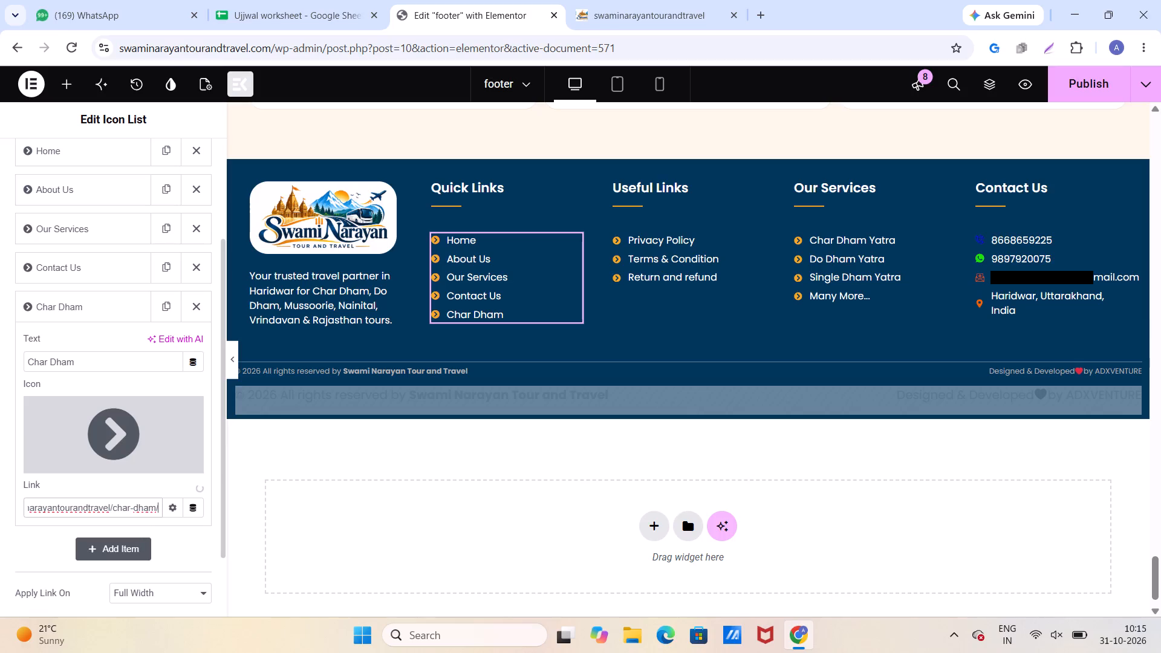
Open the footer's Our Services icon list and inspect its Char Dham Yatra item.
left_click(828, 264)
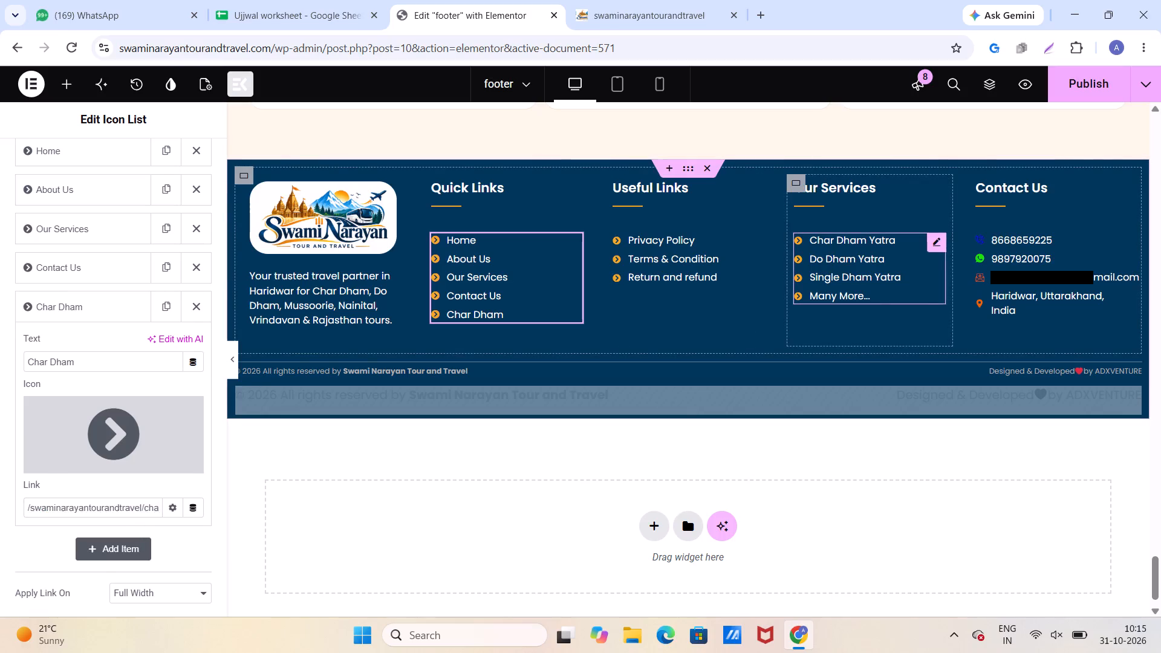
left_click(80, 295)
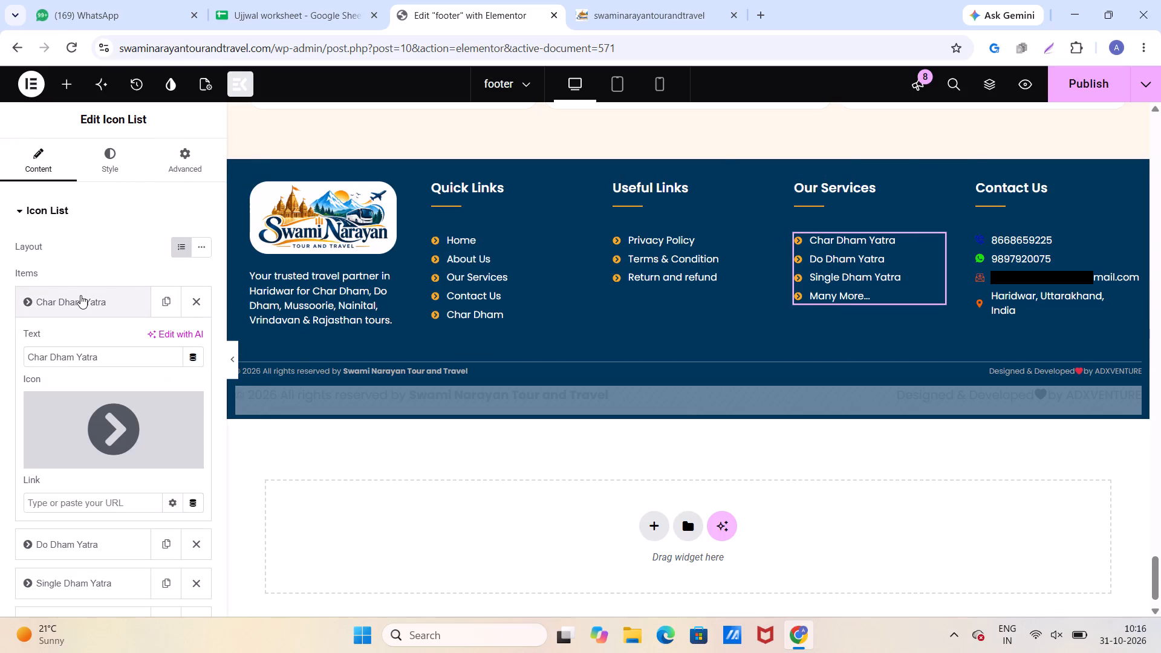
Open the Char Dham page from the live site's header navigation and examine its packages, vehicles and testimonials.
left_click(590, 16)
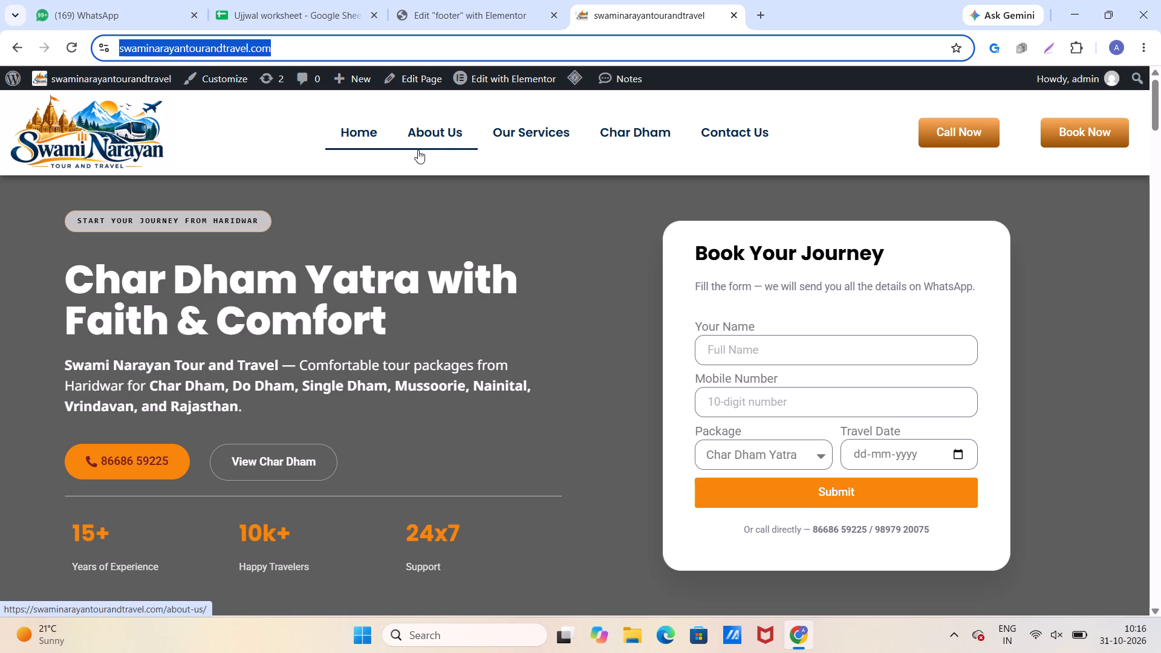
left_click(615, 134)
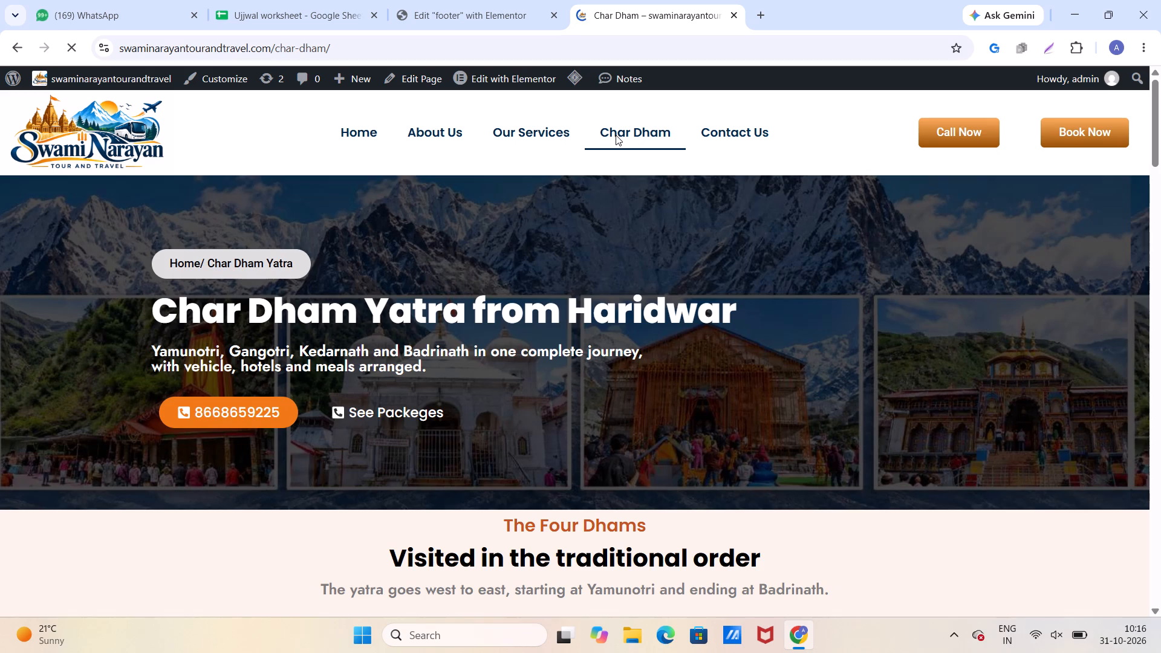
scroll(490, 330, "down", 7)
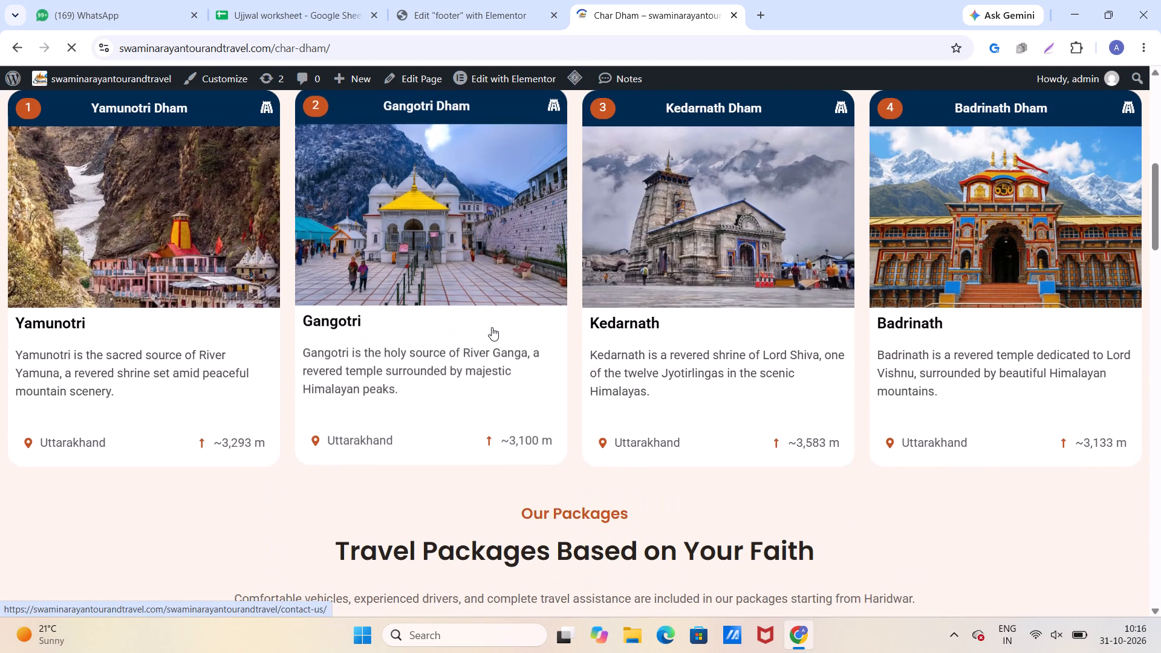
scroll(495, 325, "up", 5)
scroll(497, 325, "down", 1)
scroll(497, 325, "up", 1)
scroll(497, 325, "down", 1)
scroll(497, 325, "up", 1)
scroll(497, 325, "down", 10)
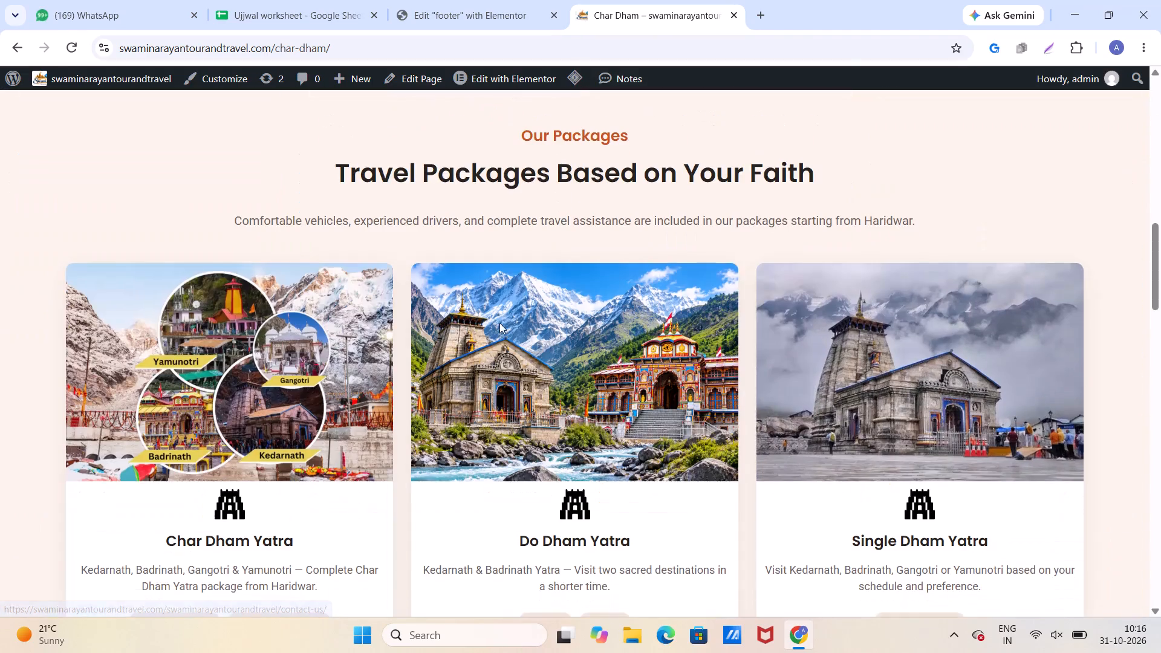
scroll(500, 323, "down", 19)
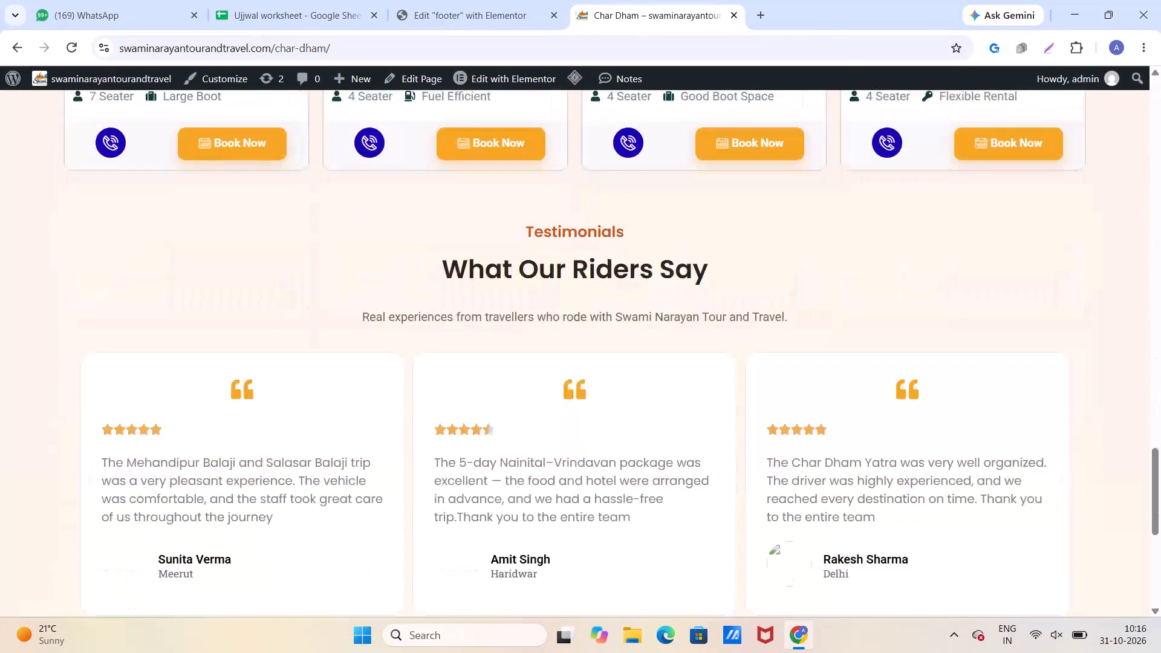
scroll(501, 322, "down", 12)
scroll(501, 322, "up", 6)
scroll(501, 322, "down", 4)
scroll(501, 322, "up", 1)
scroll(501, 322, "down", 2)
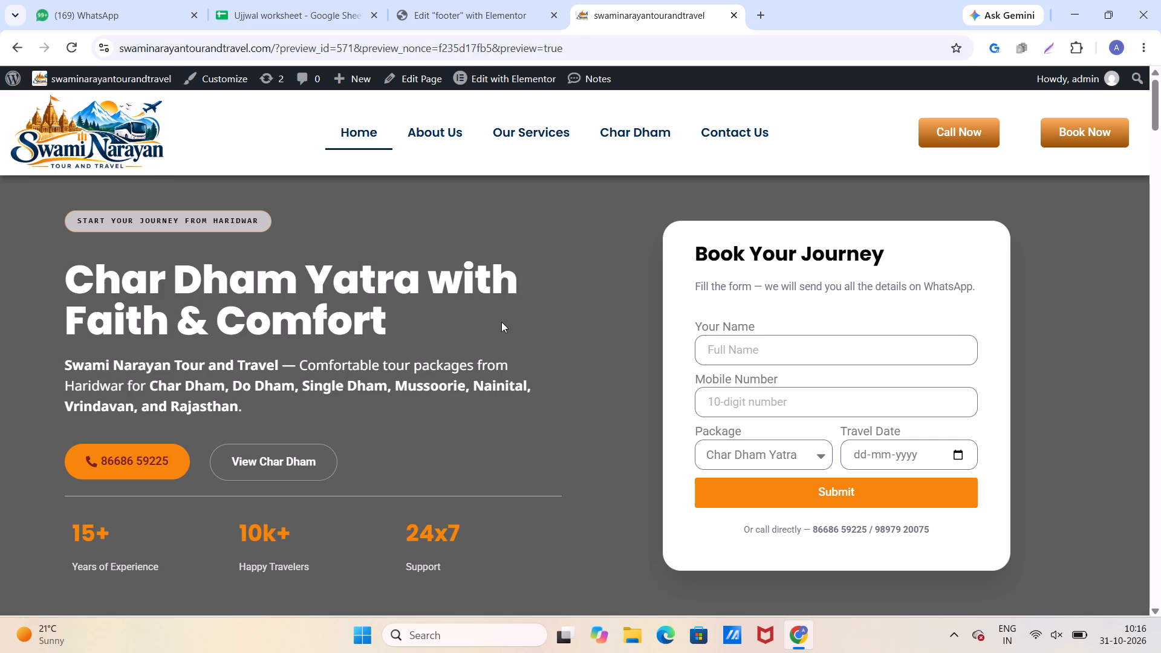
Examine the footer preview's Home page from the hero section down to the footer.
scroll(528, 360, "down", 1)
scroll(528, 360, "up", 1)
scroll(528, 360, "down", 1)
scroll(528, 360, "up", 1)
scroll(528, 360, "down", 1)
scroll(528, 360, "up", 1)
scroll(527, 360, "down", 13)
scroll(507, 330, "up", 1)
scroll(498, 327, "down", 1)
scroll(498, 327, "up", 1)
scroll(498, 327, "down", 1)
scroll(498, 327, "up", 1)
scroll(498, 327, "down", 1)
scroll(498, 327, "up", 1)
scroll(498, 327, "down", 2)
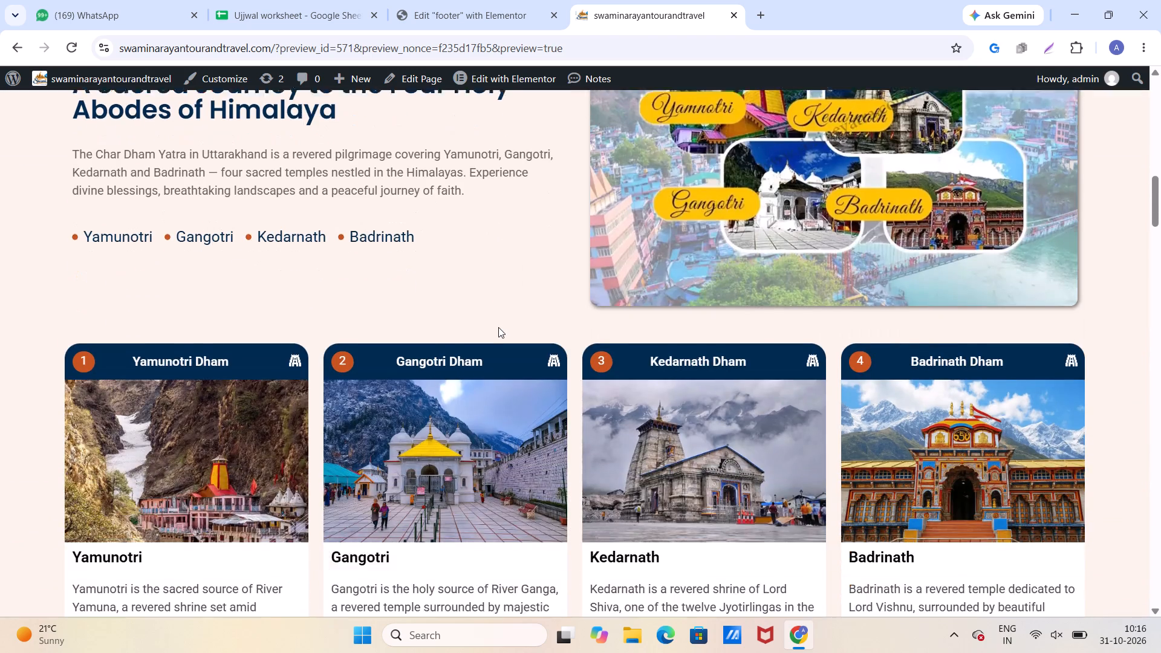
scroll(498, 327, "down", 17)
scroll(495, 330, "up", 1)
scroll(495, 330, "down", 1)
scroll(495, 330, "up", 1)
scroll(495, 330, "down", 17)
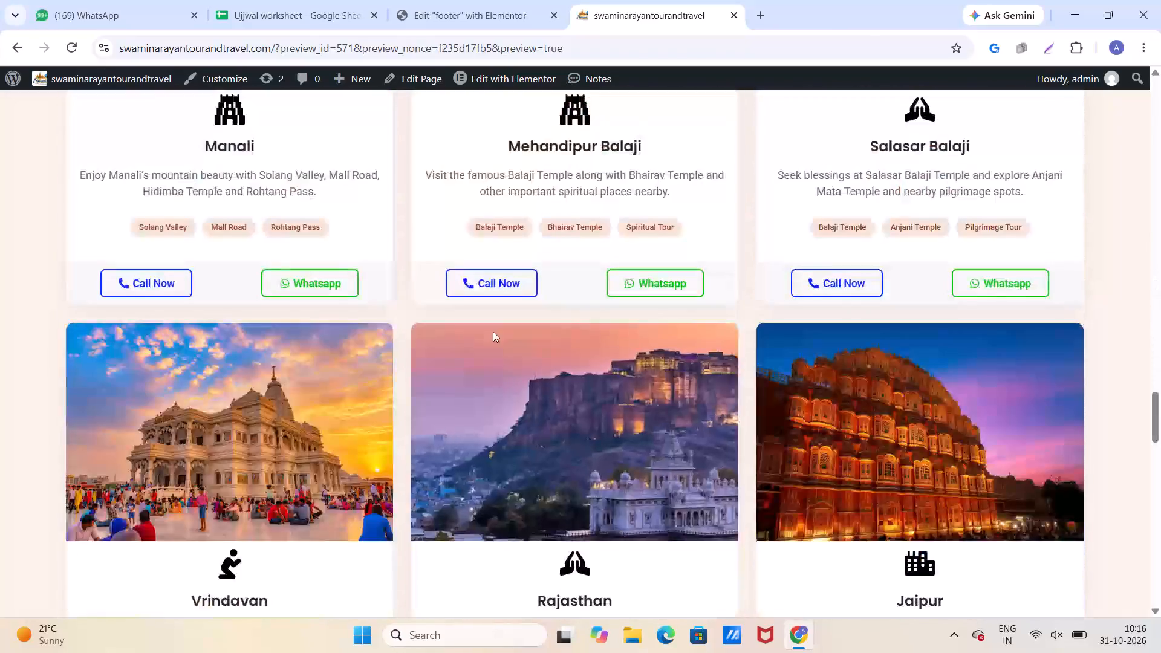
scroll(493, 331, "down", 4)
scroll(492, 333, "up", 1)
scroll(492, 333, "down", 3)
scroll(490, 333, "up", 1)
scroll(490, 333, "down", 1)
scroll(490, 333, "up", 1)
scroll(490, 333, "down", 19)
scroll(490, 333, "up", 1)
scroll(490, 333, "down", 1)
scroll(490, 333, "up", 1)
scroll(490, 333, "down", 2)
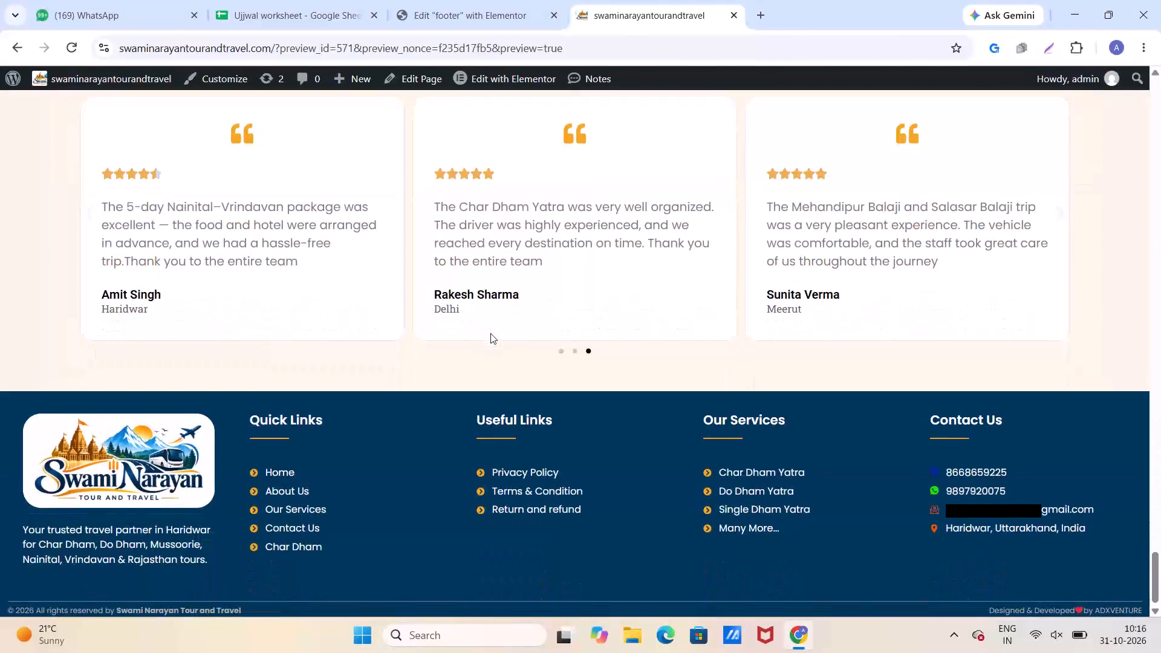
Test the footer's About Us quick link and look through the page down to its footer.
left_click(282, 486)
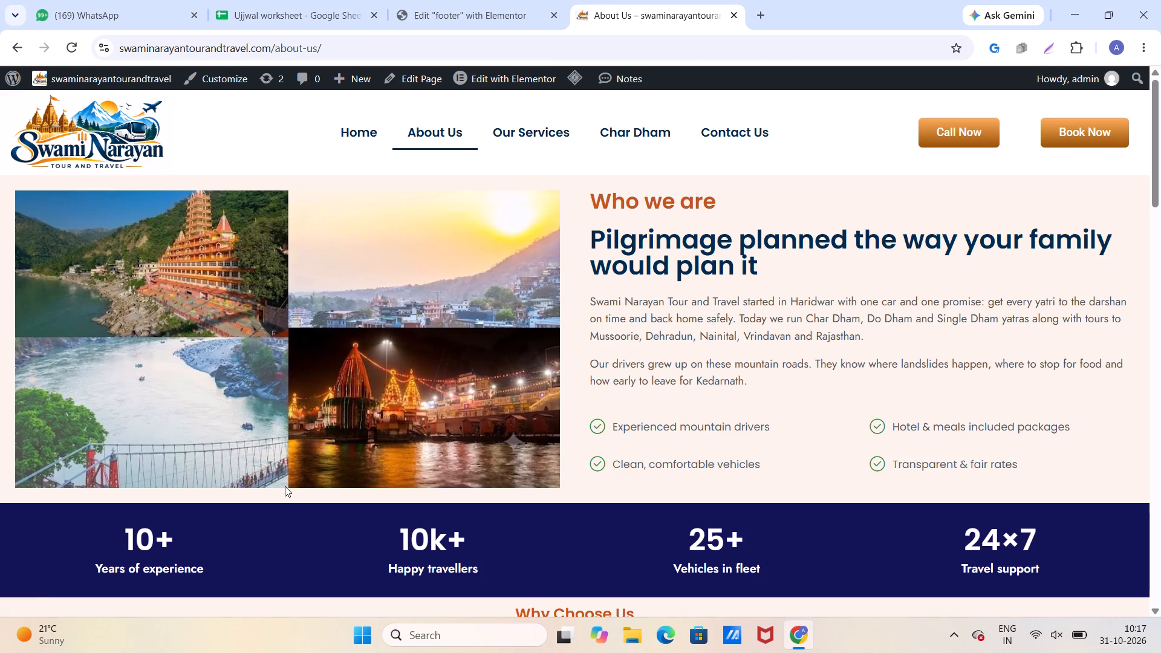
scroll(296, 473, "up", 3)
scroll(296, 473, "down", 7)
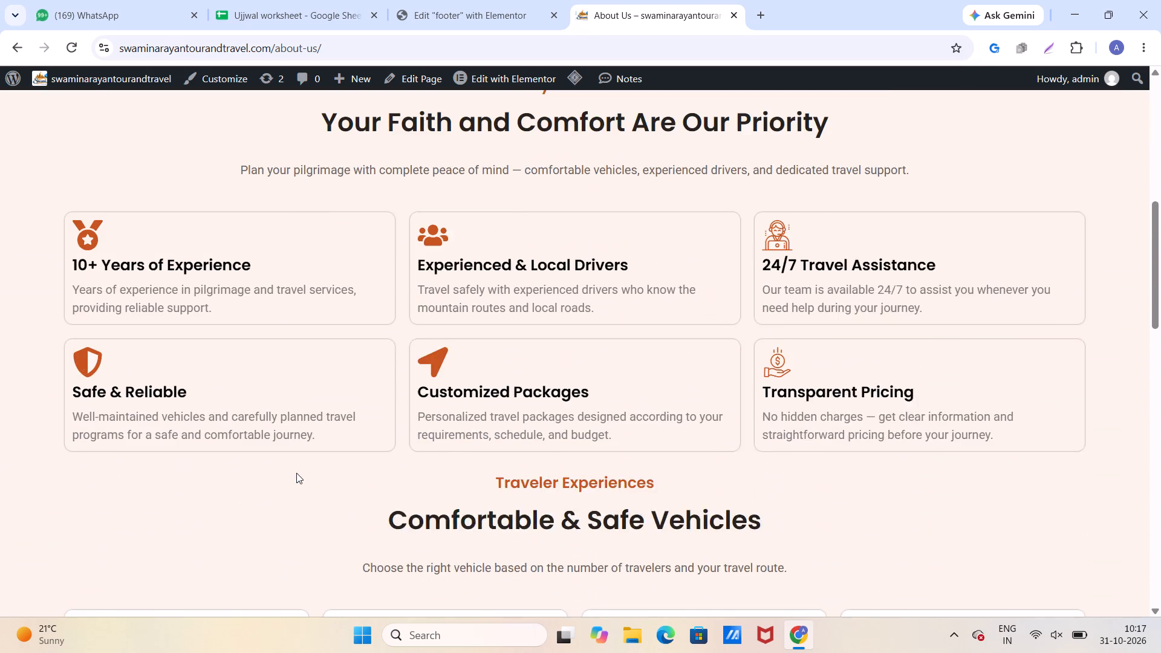
scroll(296, 473, "down", 19)
scroll(296, 471, "up", 1)
scroll(296, 471, "down", 2)
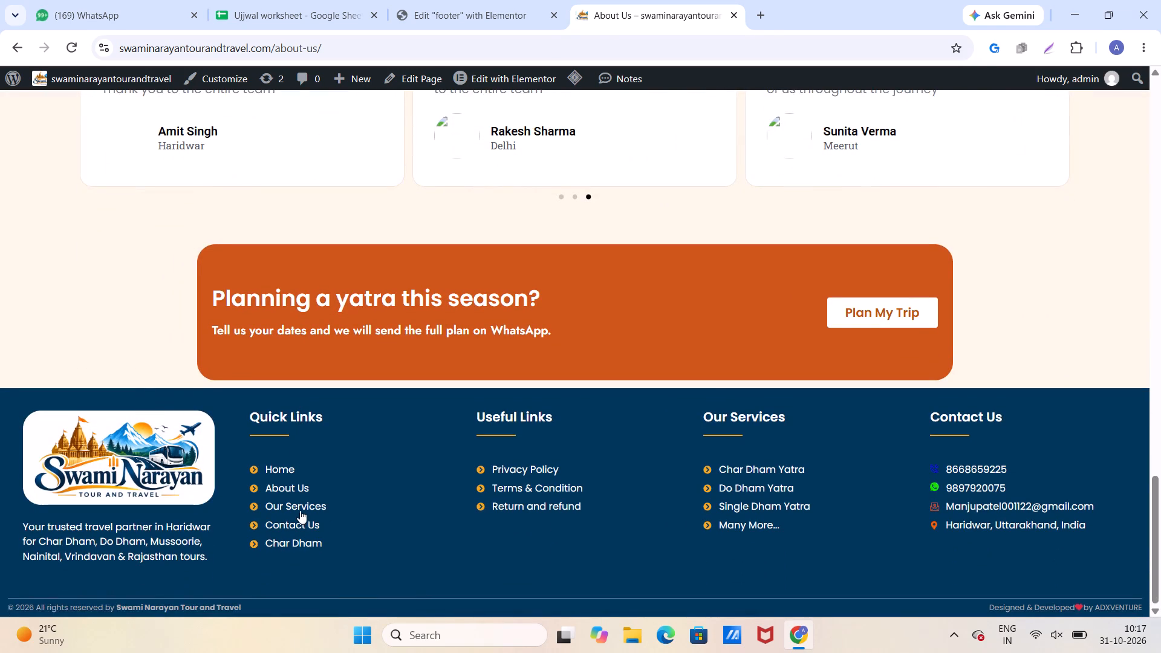
Test the footer's Our Services quick link and look through the page down to its footer.
left_click(298, 506)
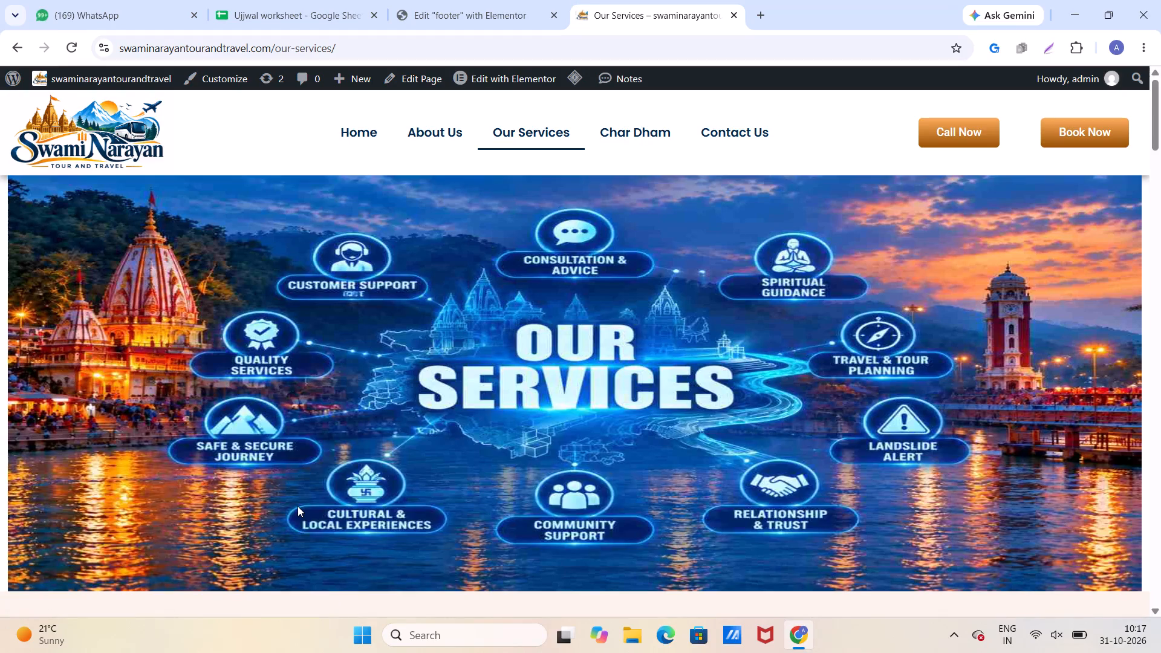
scroll(298, 506, "down", 17)
scroll(298, 506, "up", 1)
scroll(298, 506, "down", 17)
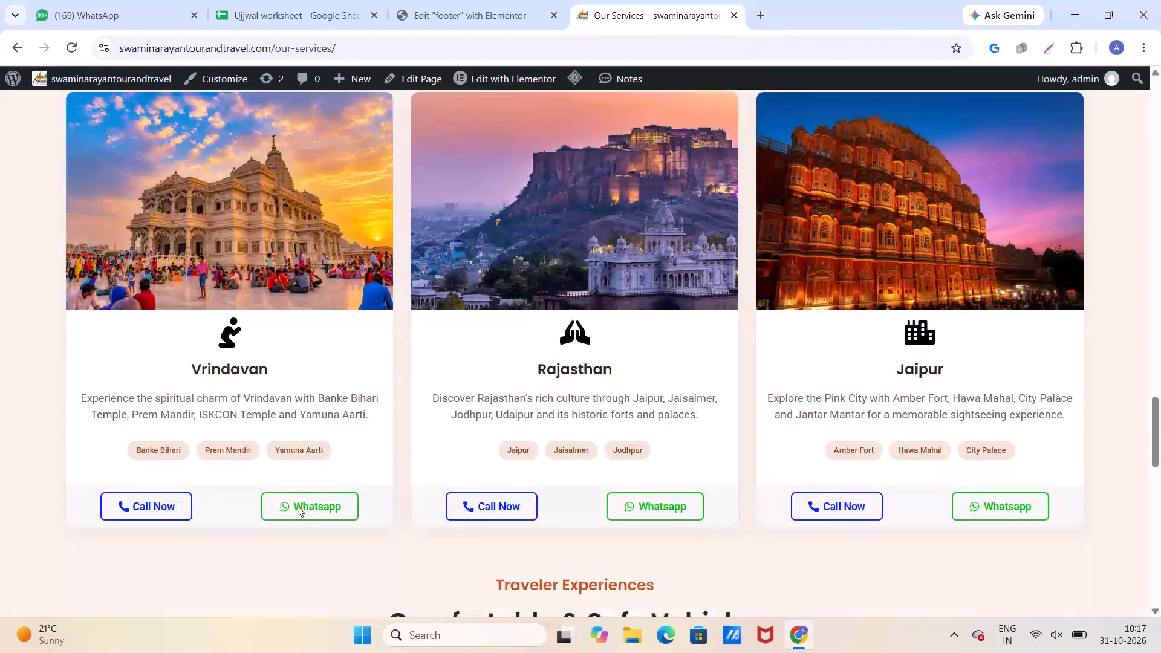
scroll(298, 506, "down", 4)
scroll(298, 506, "up", 1)
scroll(298, 506, "down", 1)
scroll(298, 506, "up", 1)
scroll(298, 506, "down", 15)
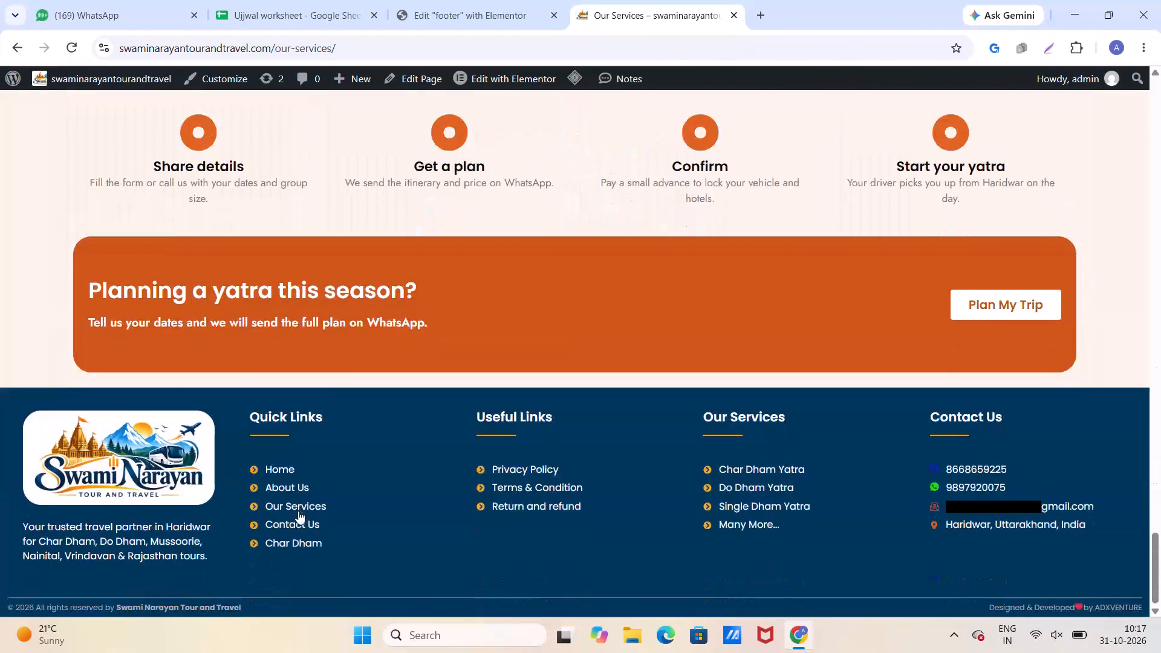
Test the footer's Contact Us quick link and look through the page down to its footer.
left_click(298, 521)
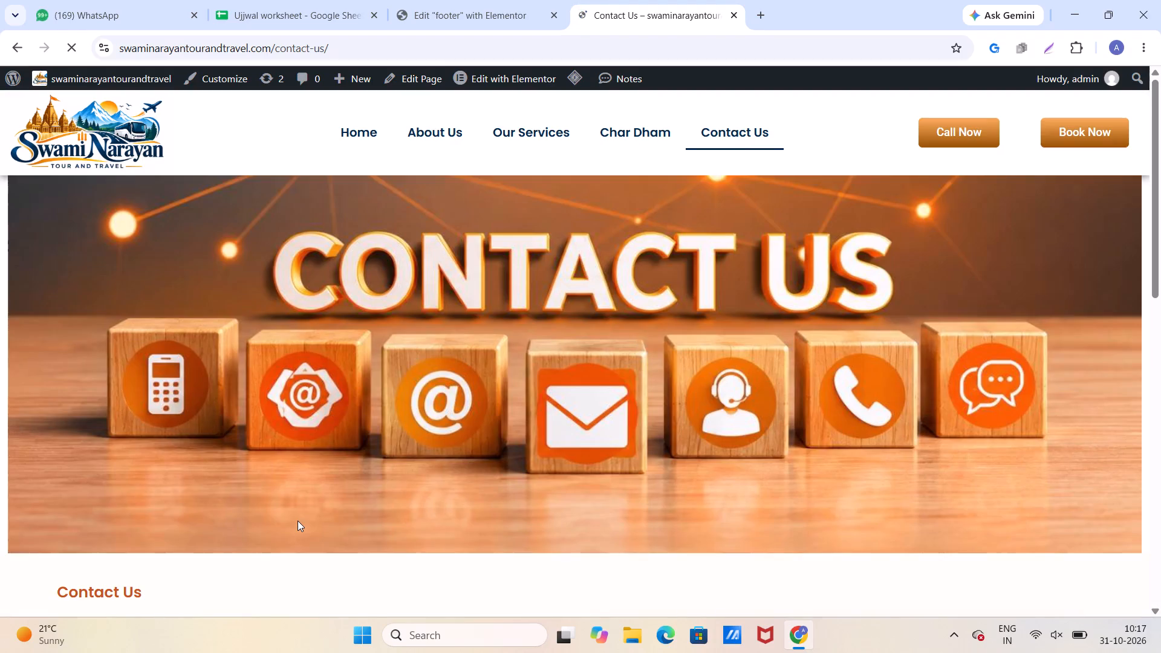
scroll(298, 521, "down", 19)
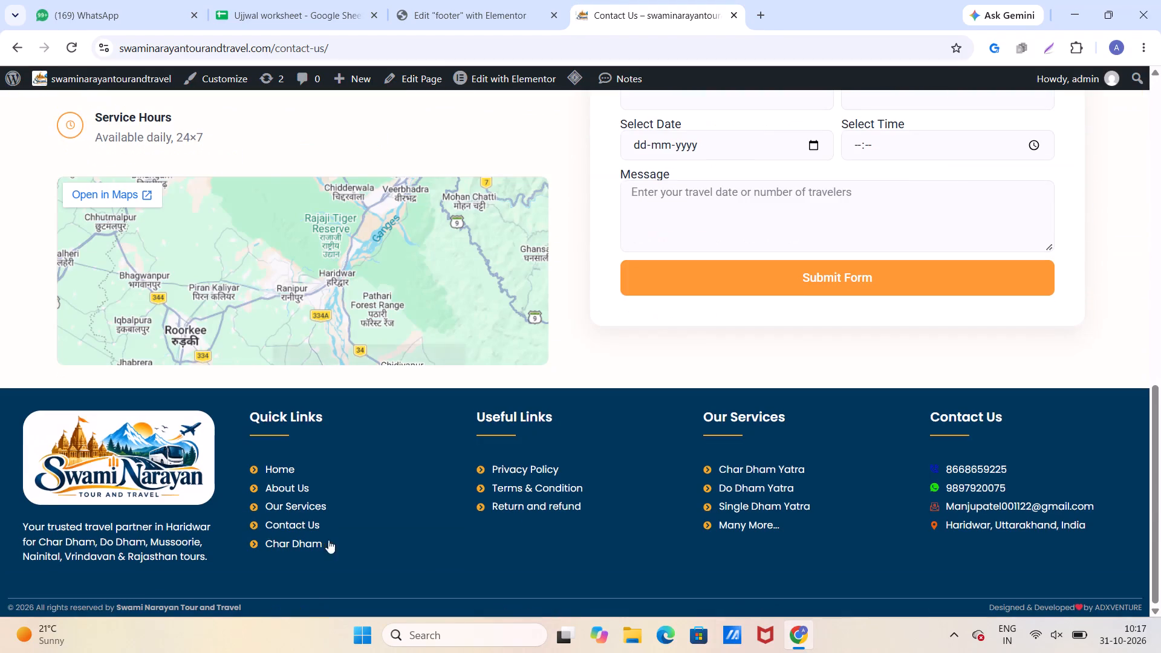
Test the footer's Char Dham quick link.
left_click(305, 542)
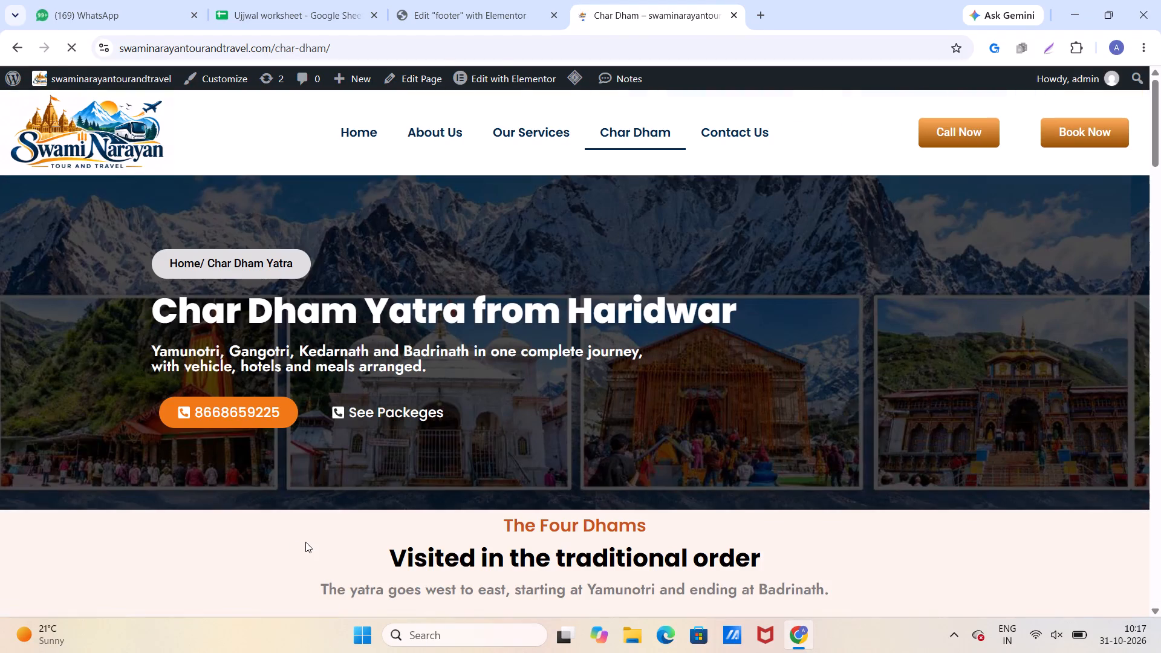
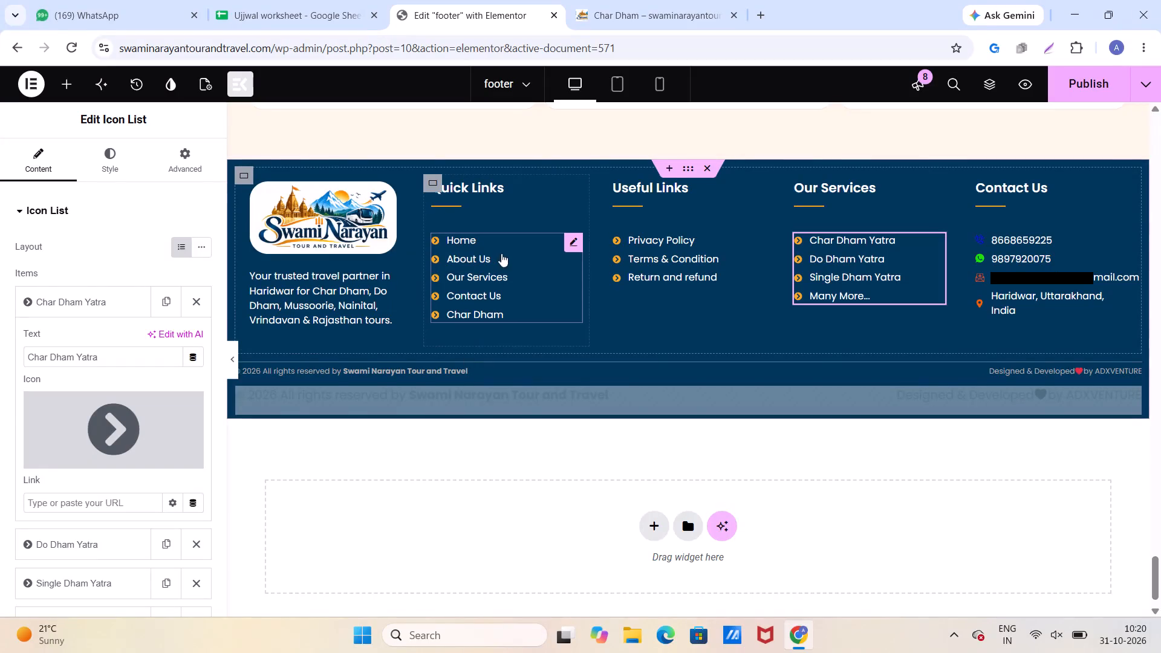
Link the Char Dham Yatra item in the footer's Our Services list to the swaminarayantourandtravel.com/char-dham/ page address, copied from the open site page.
left_click(486, 245)
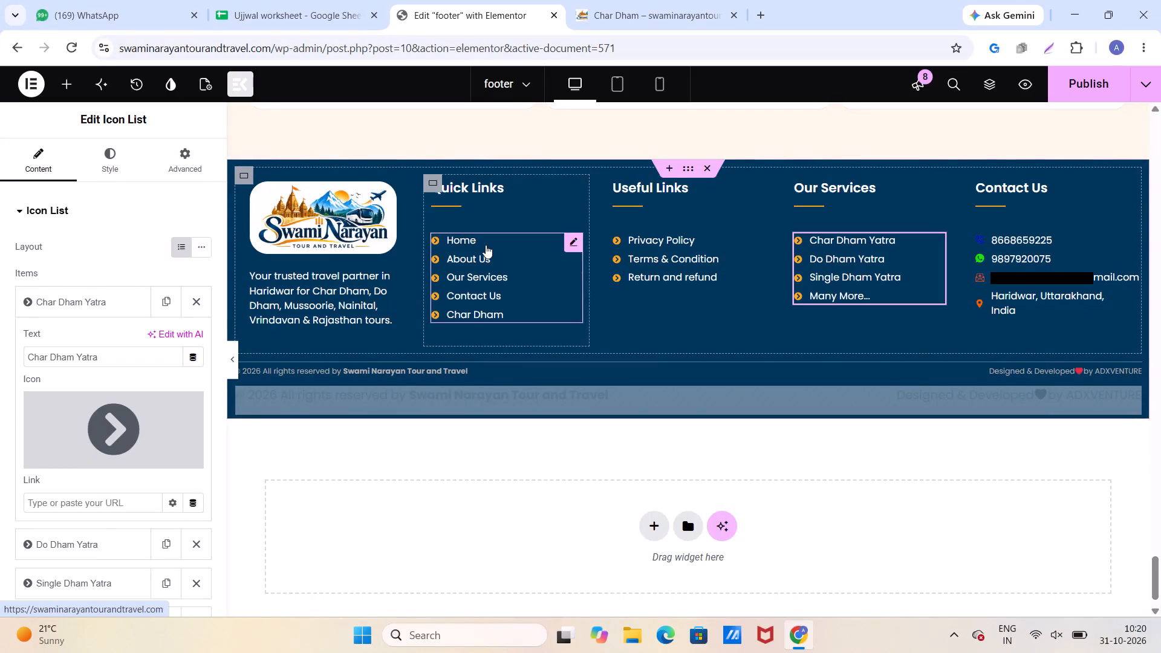
left_click(701, 261)
left_click(834, 264)
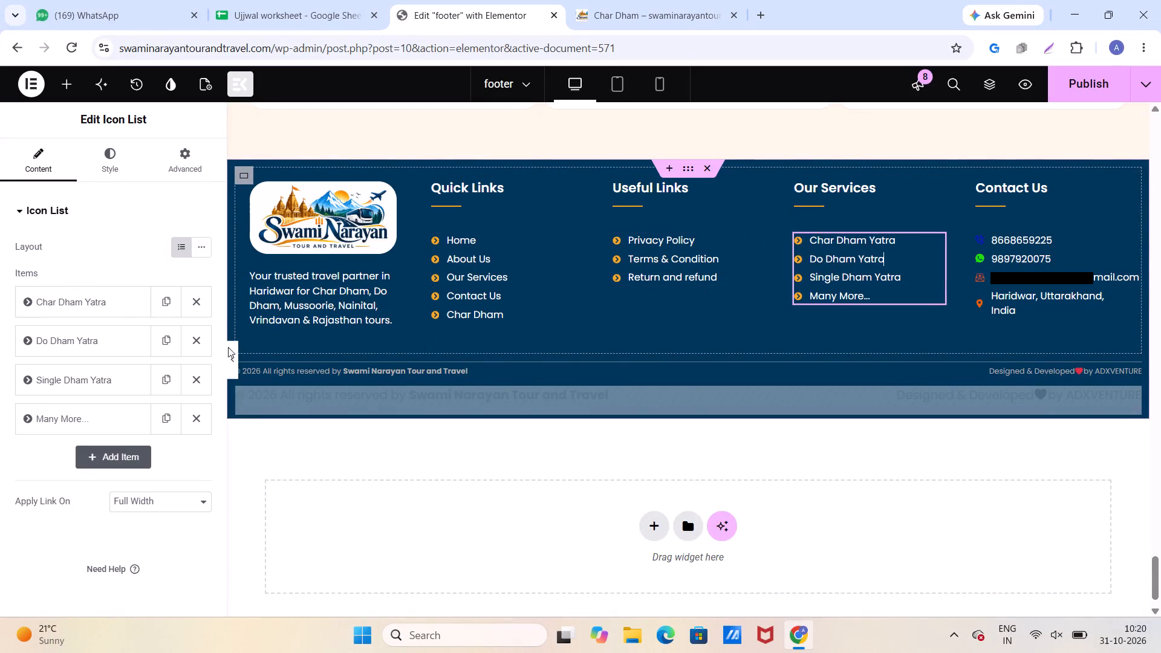
left_click(106, 301)
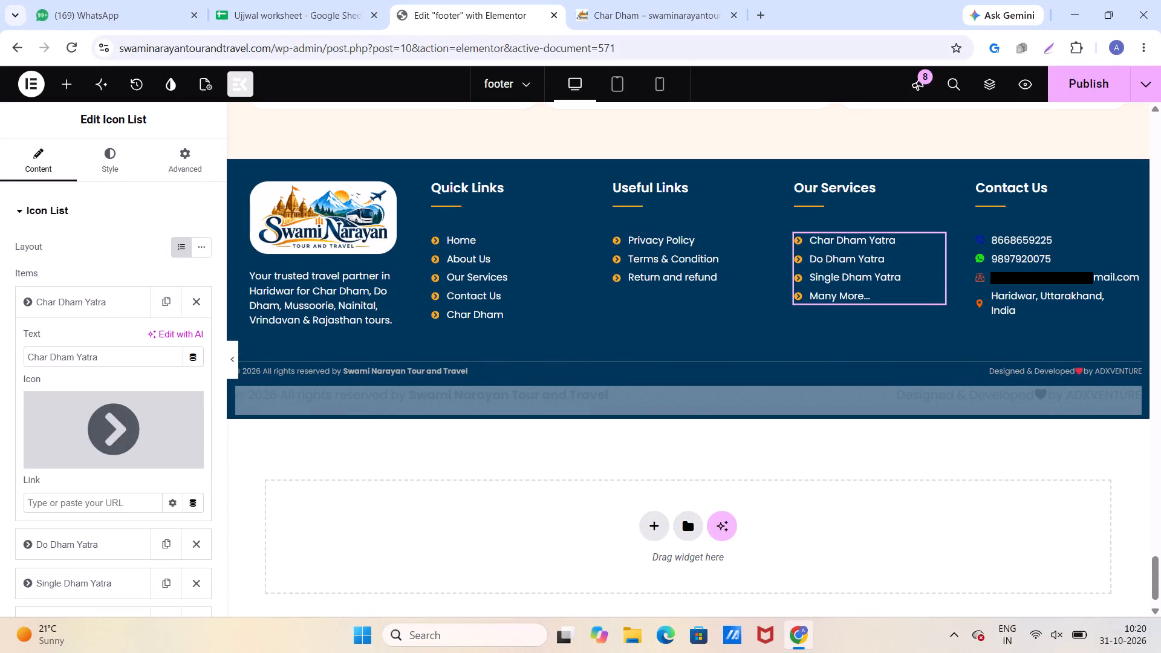
left_click(629, 7)
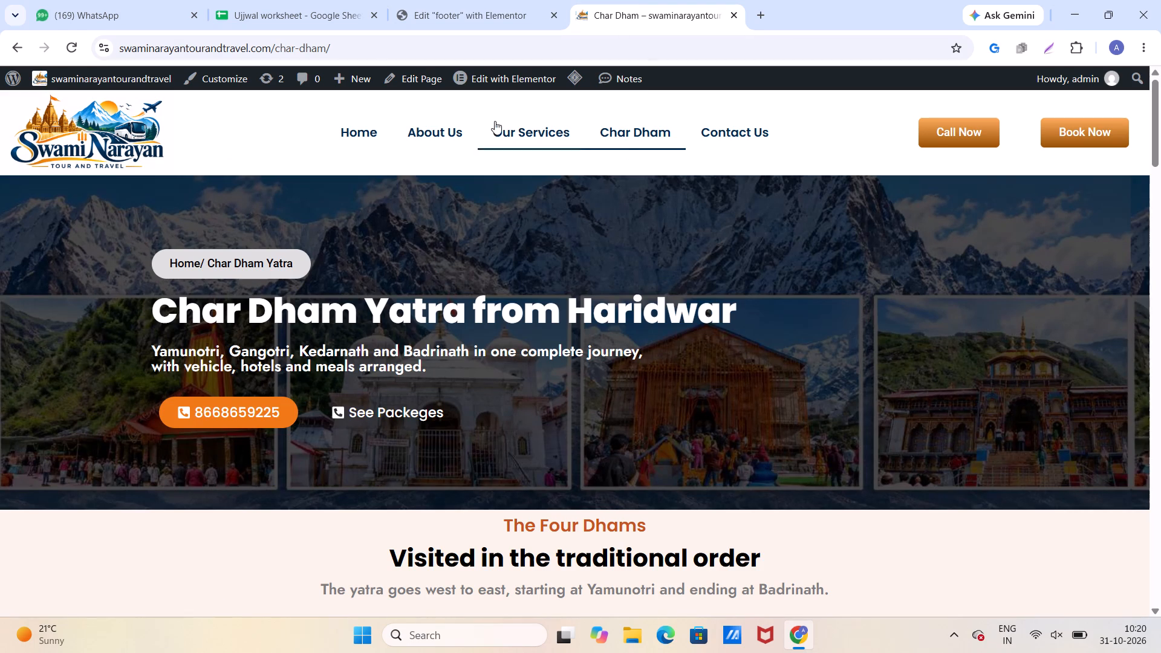
left_click_drag(354, 47, 270, 63)
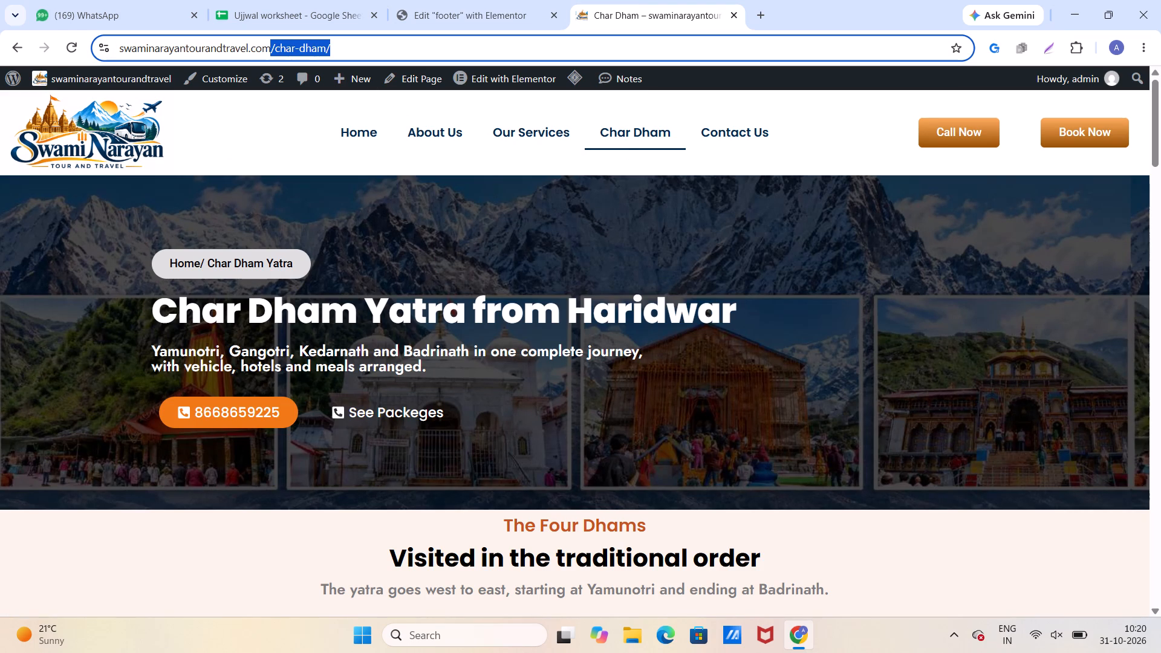
left_click_drag(270, 63, 100, 50)
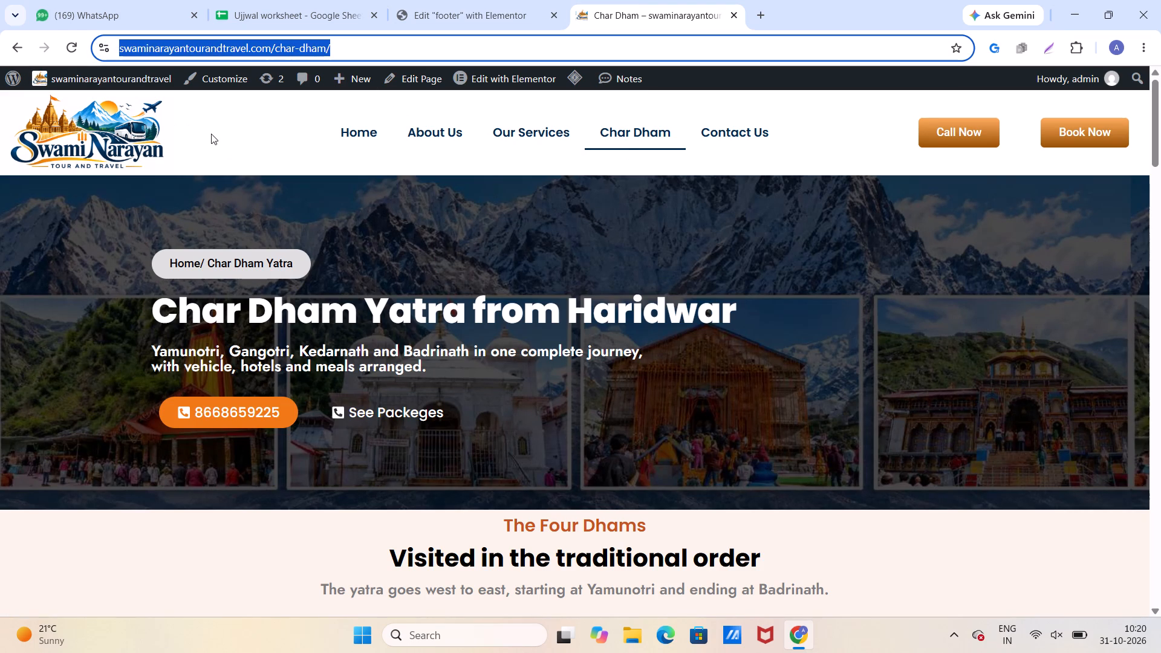
key("ctrl+c")
left_click(459, 7)
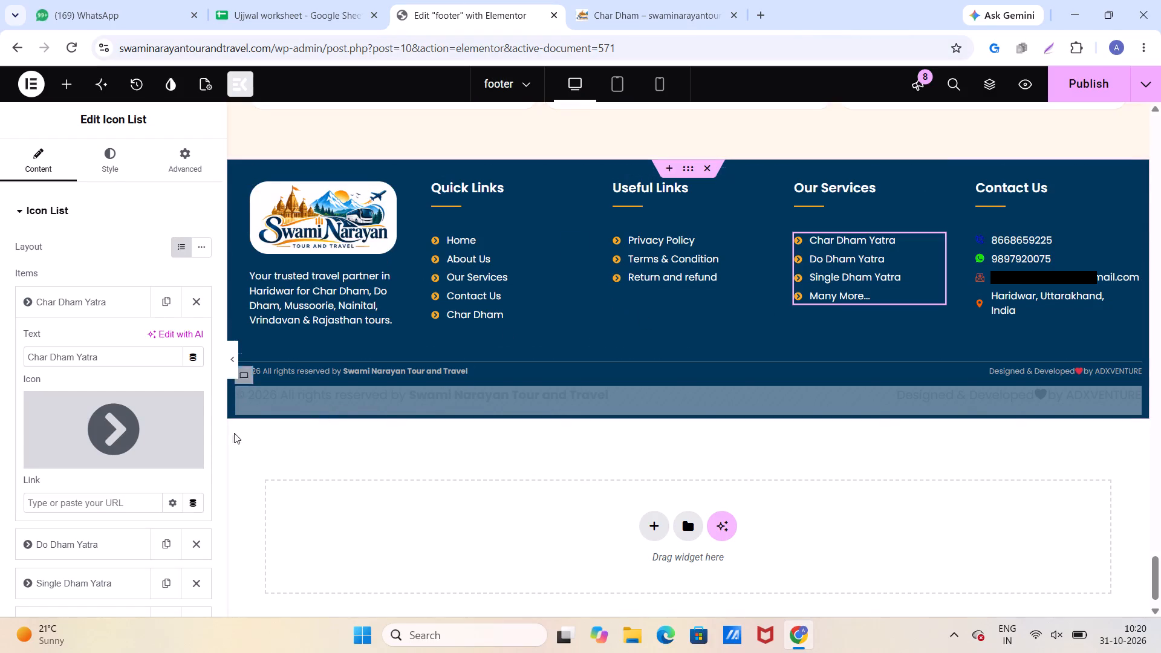
left_click(64, 504)
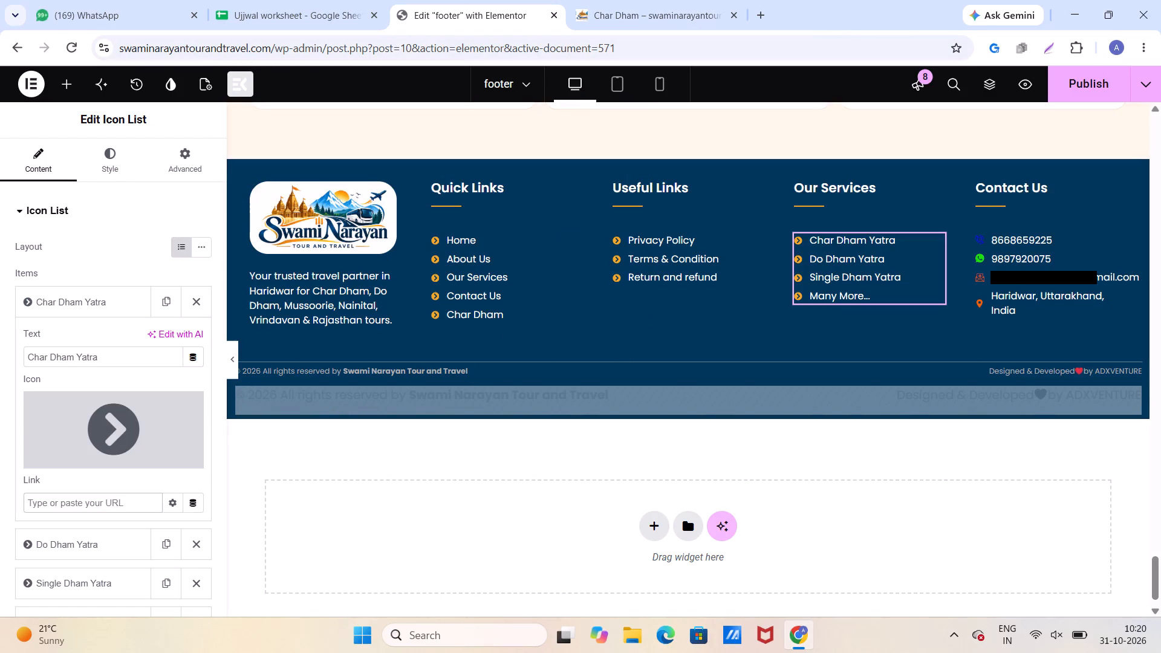
key("ctrl+v")
Give the Do Dham Yatra and Single Dham Yatra items the same char-dham page link and publish the footer.
scroll(69, 524, "down", 1)
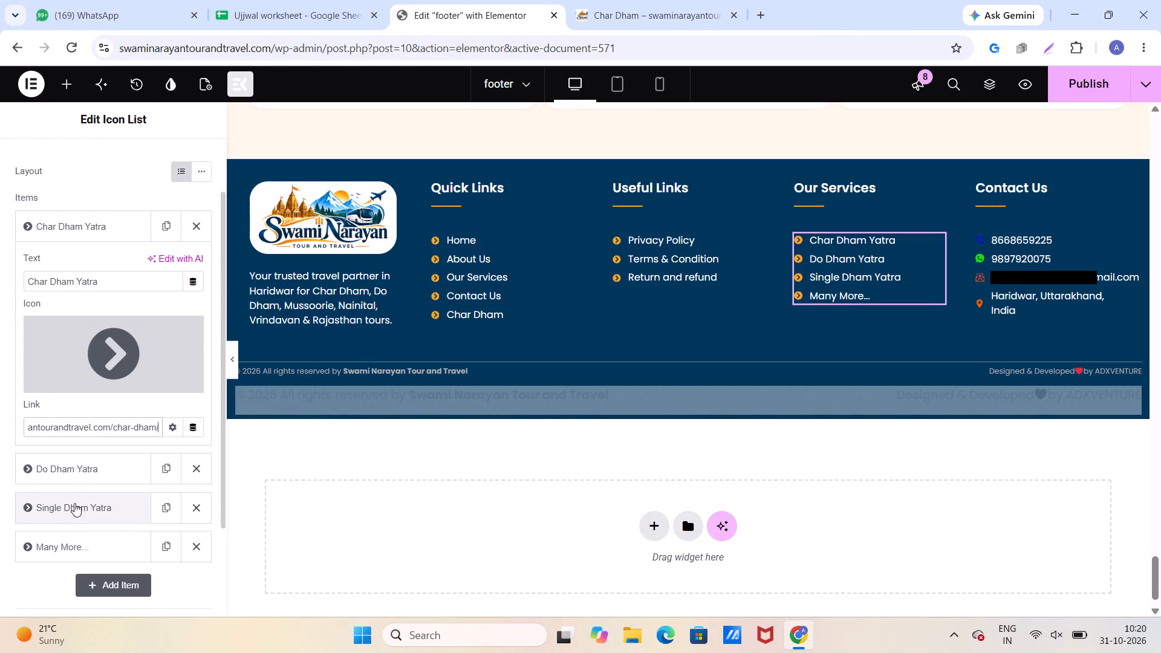
left_click(73, 476)
left_click(67, 471)
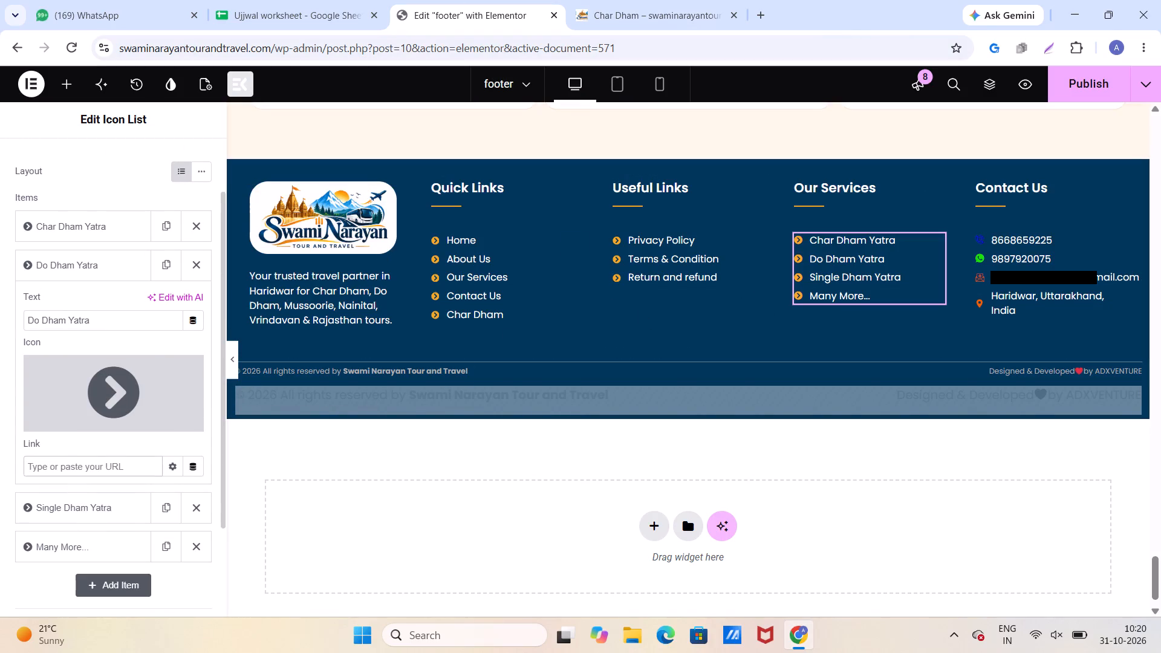
key("ctrl+v")
left_click(79, 513)
left_click(73, 505)
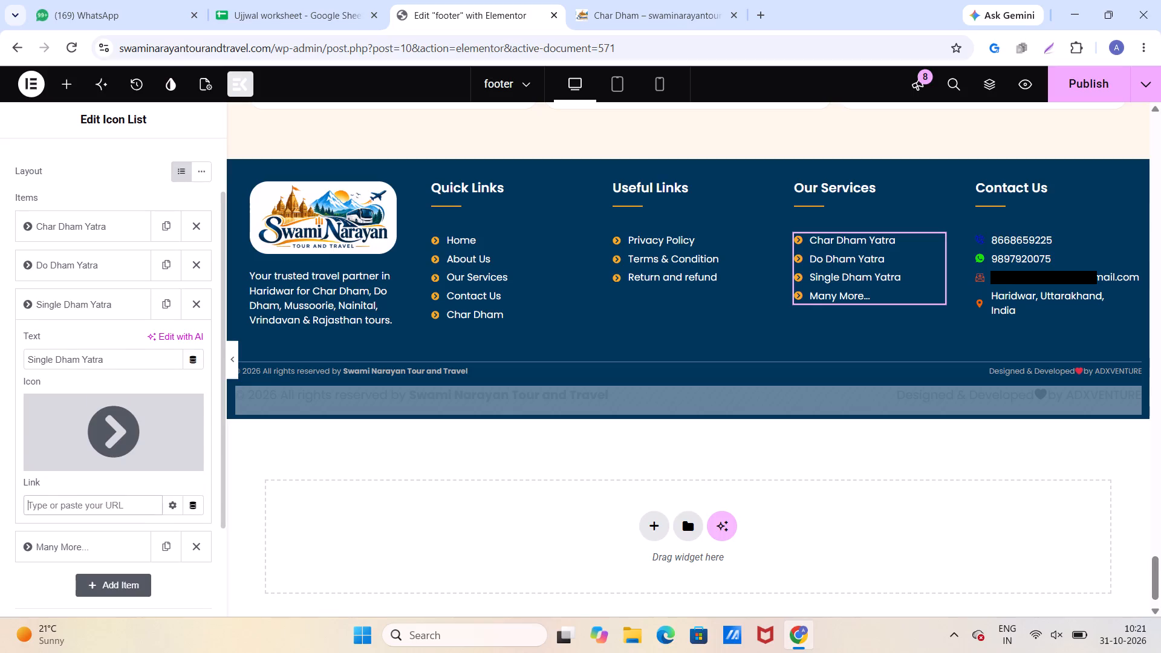
key("ctrl+v")
left_click(1078, 88)
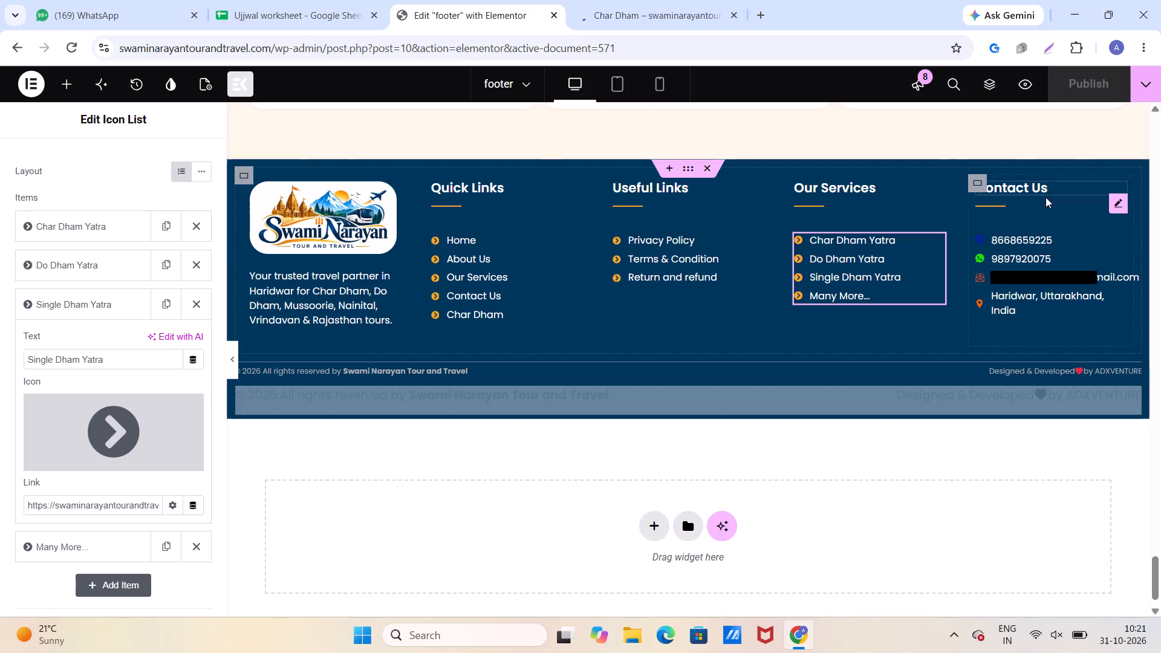
Check the first phone number's link, give the footer's email item a Contact URL link of type Email with its own address, and publish.
left_click(1009, 238)
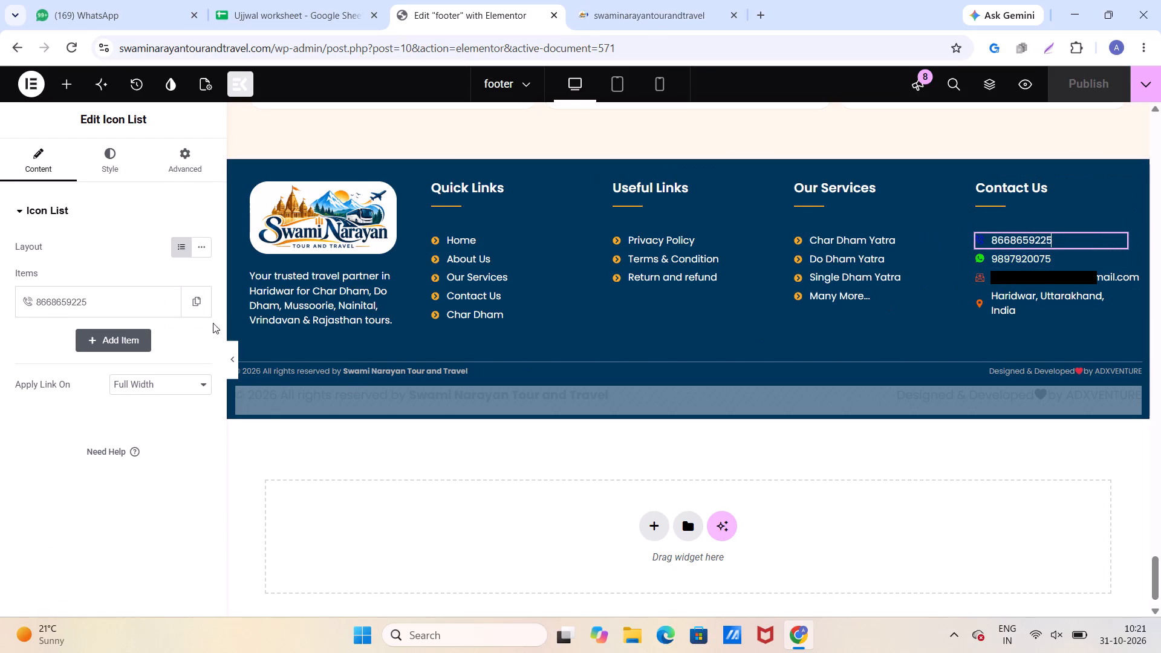
left_click(141, 302)
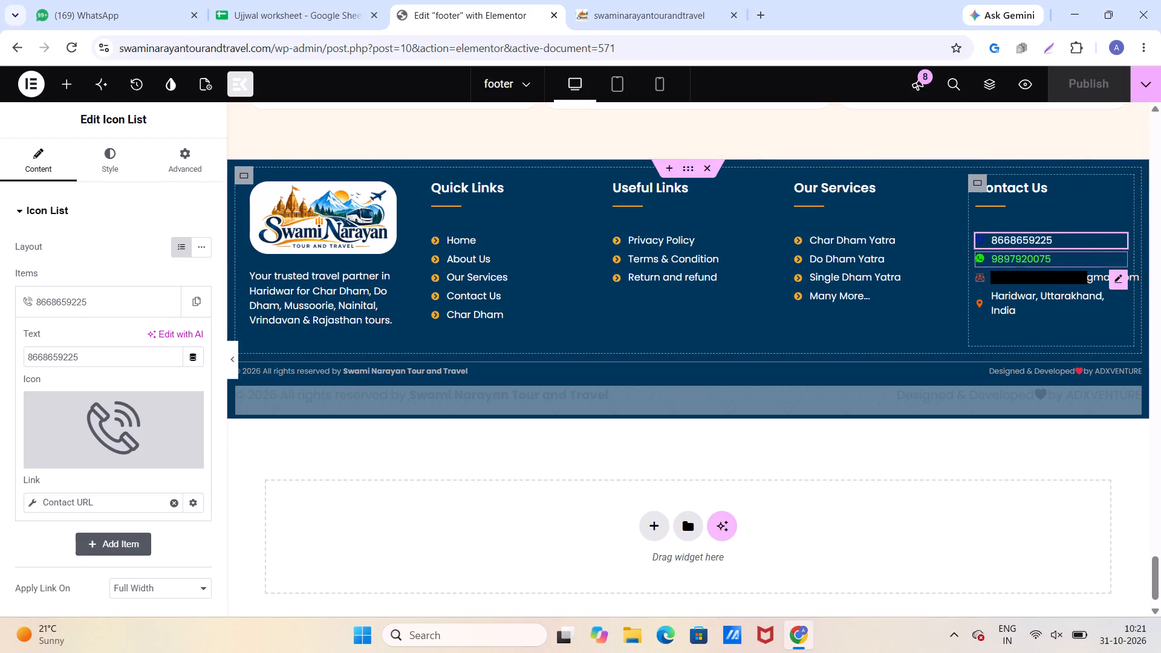
left_click(1016, 273)
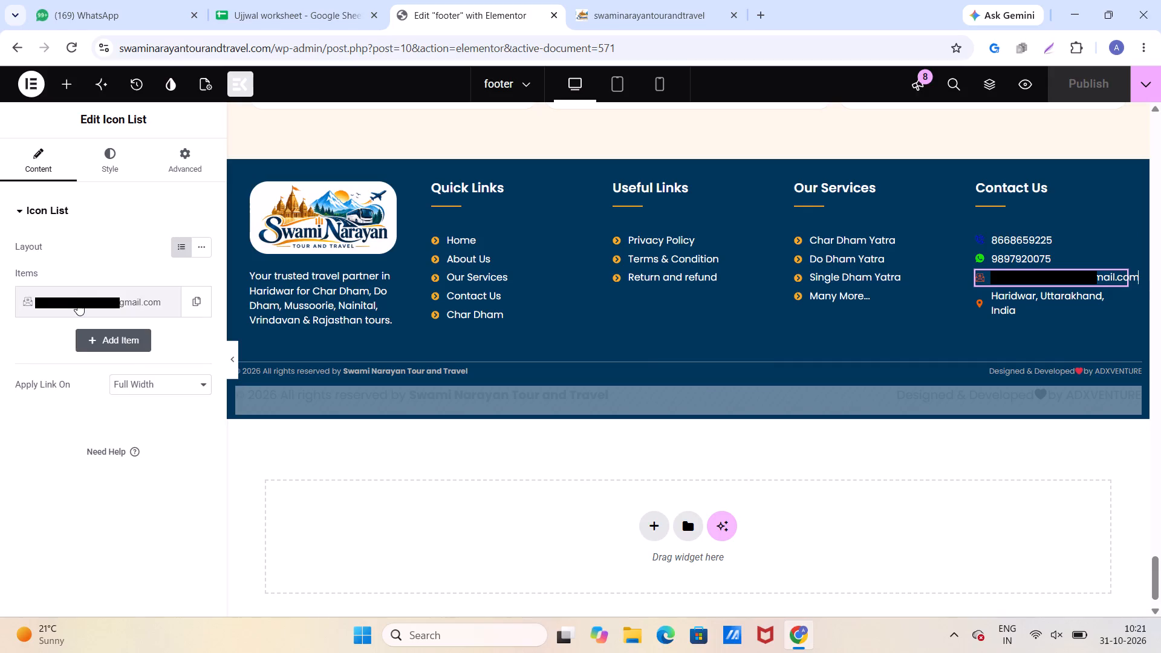
left_click(77, 302)
scroll(96, 456, "down", 1)
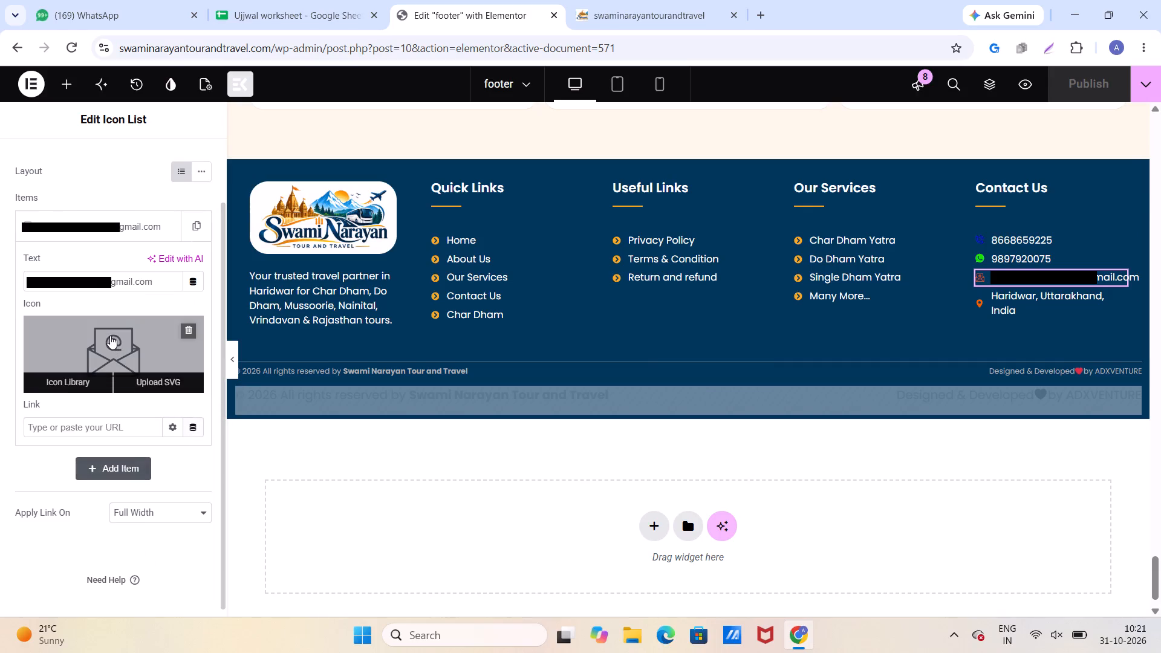
left_click_drag(157, 284, 36, 275)
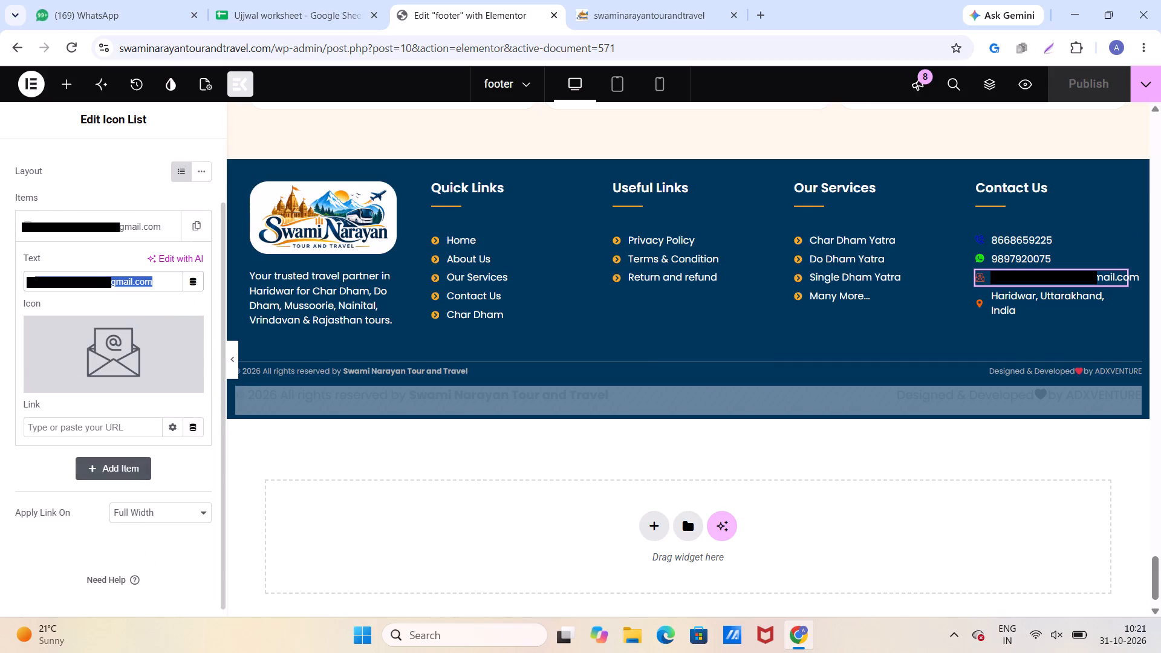
left_click_drag(36, 275, 34, 275)
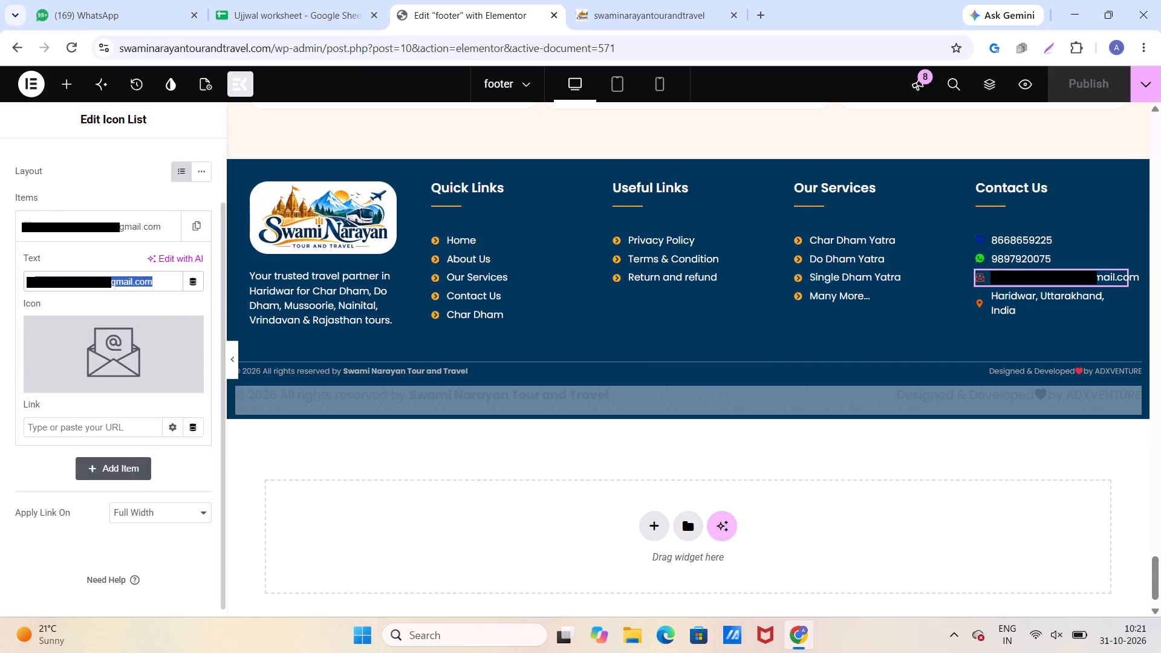
left_click(154, 282)
left_click_drag(155, 281, 18, 282)
key("ctrl+c")
left_click(195, 427)
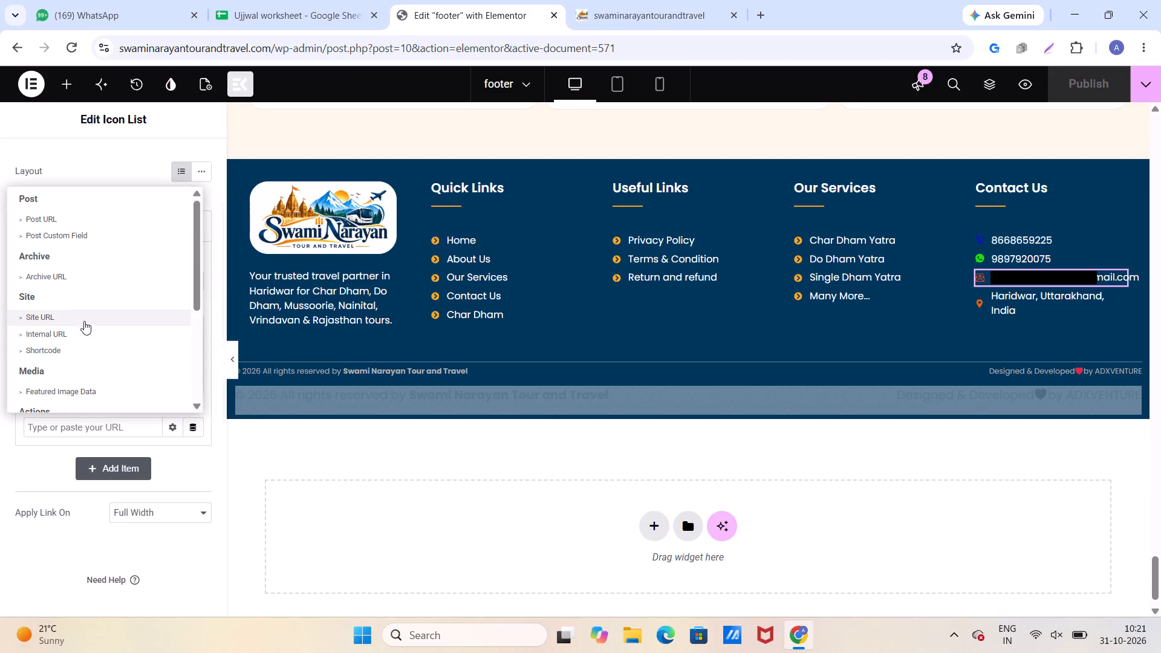
scroll(84, 321, "down", 4)
left_click(48, 319)
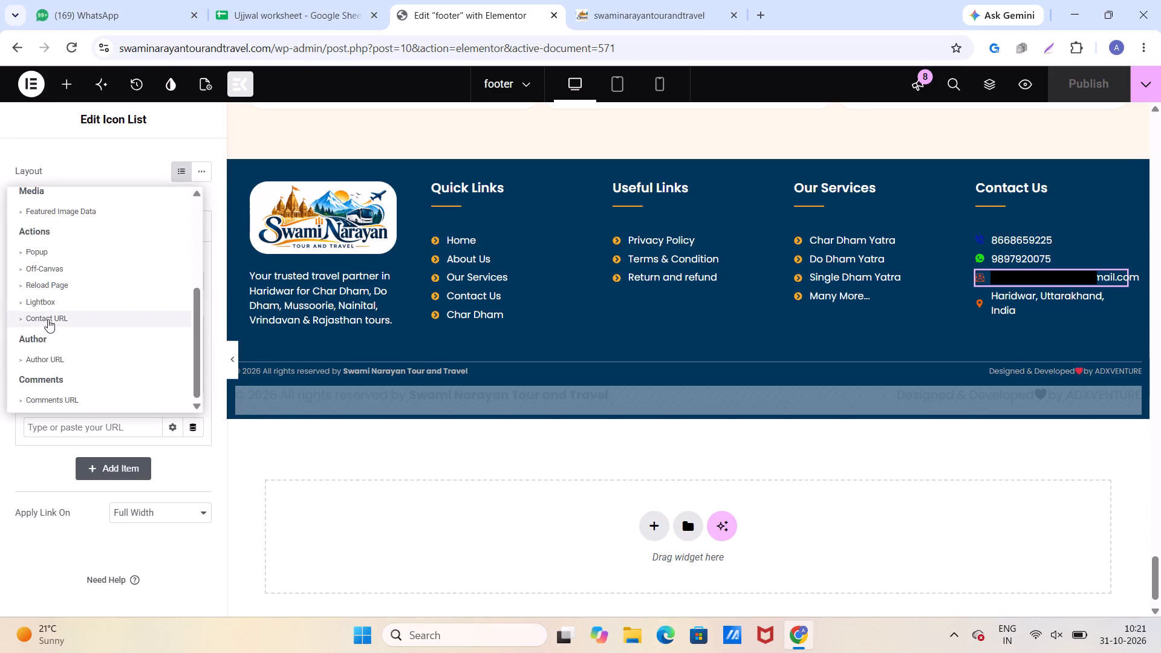
left_click(114, 425)
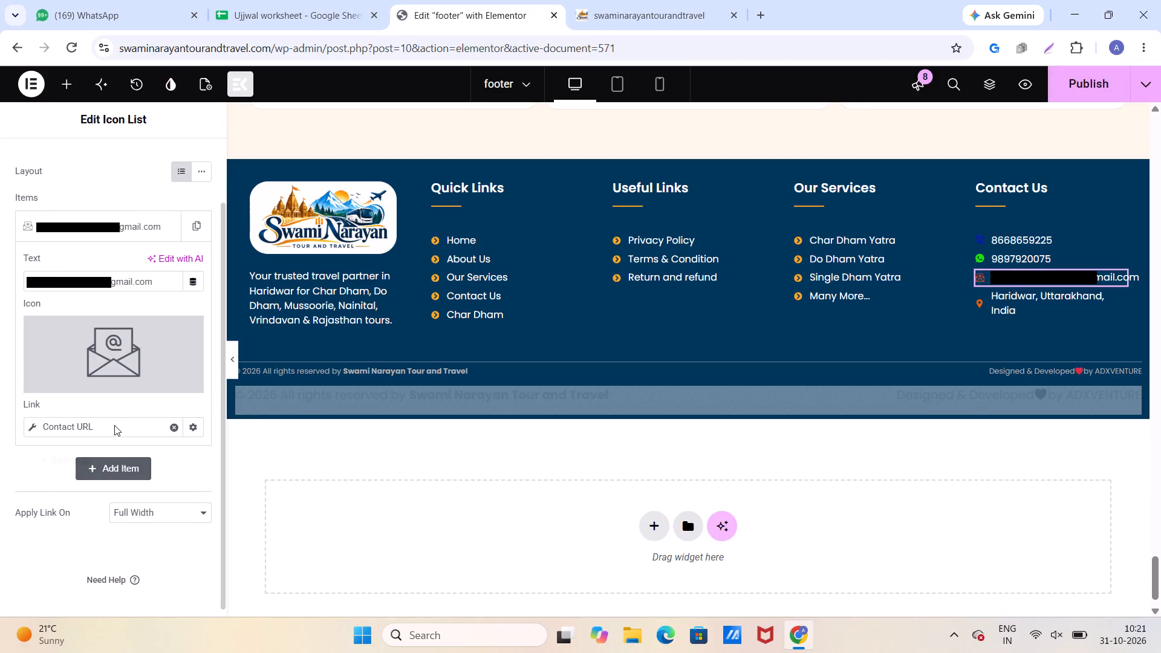
left_click(138, 490)
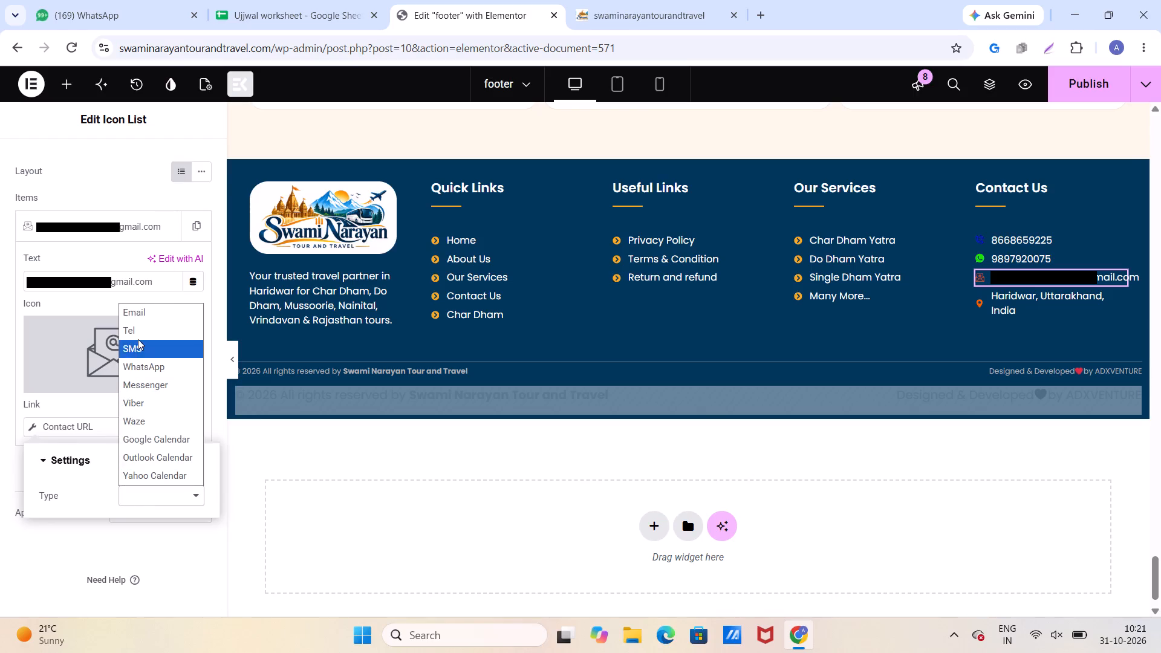
left_click(135, 316)
left_click(140, 524)
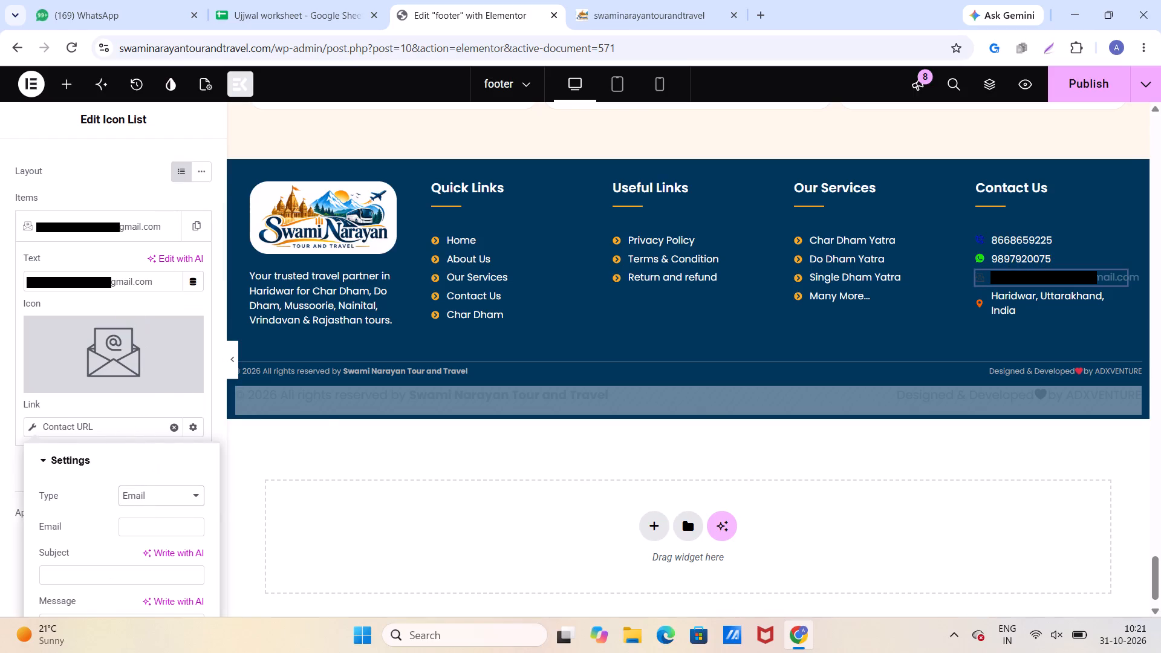
key("ctrl+v")
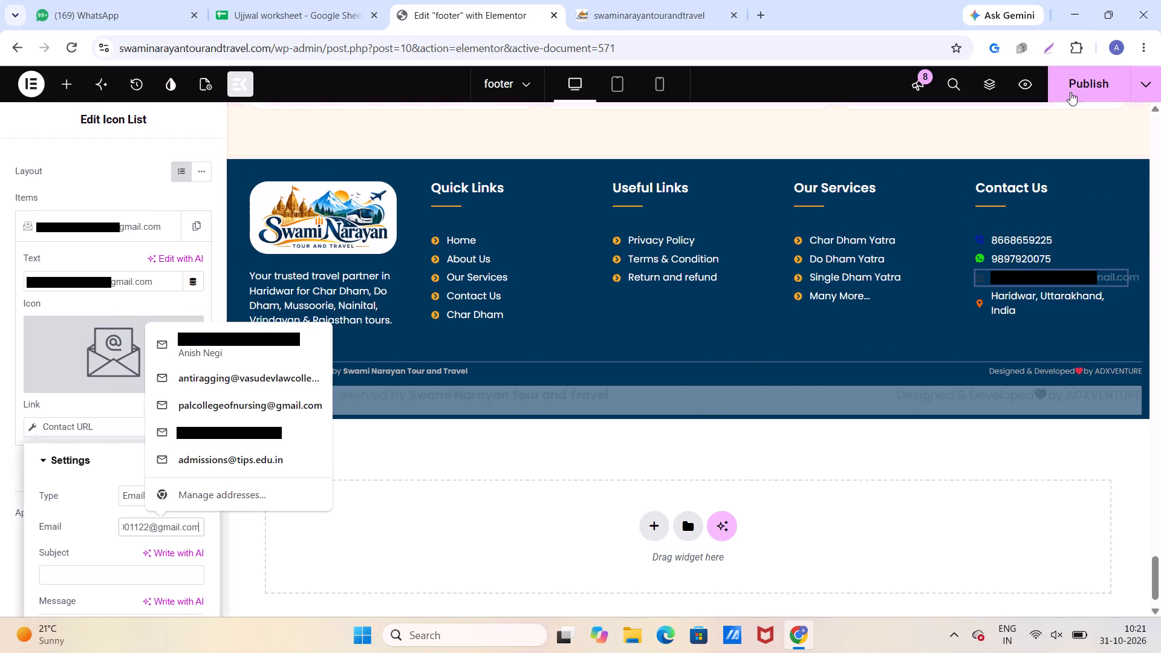
left_click(1070, 92)
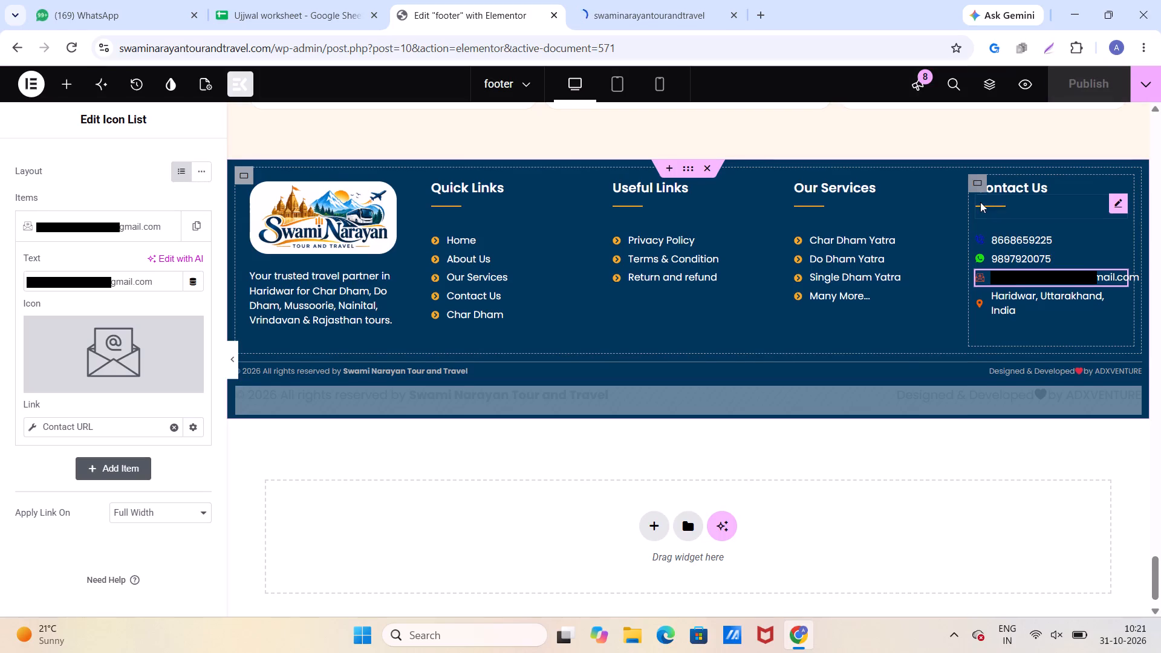
Look through the home page preview down to its footer, test the footer's Home quick link, and return to the footer editor.
scroll(980, 203, "down", 1)
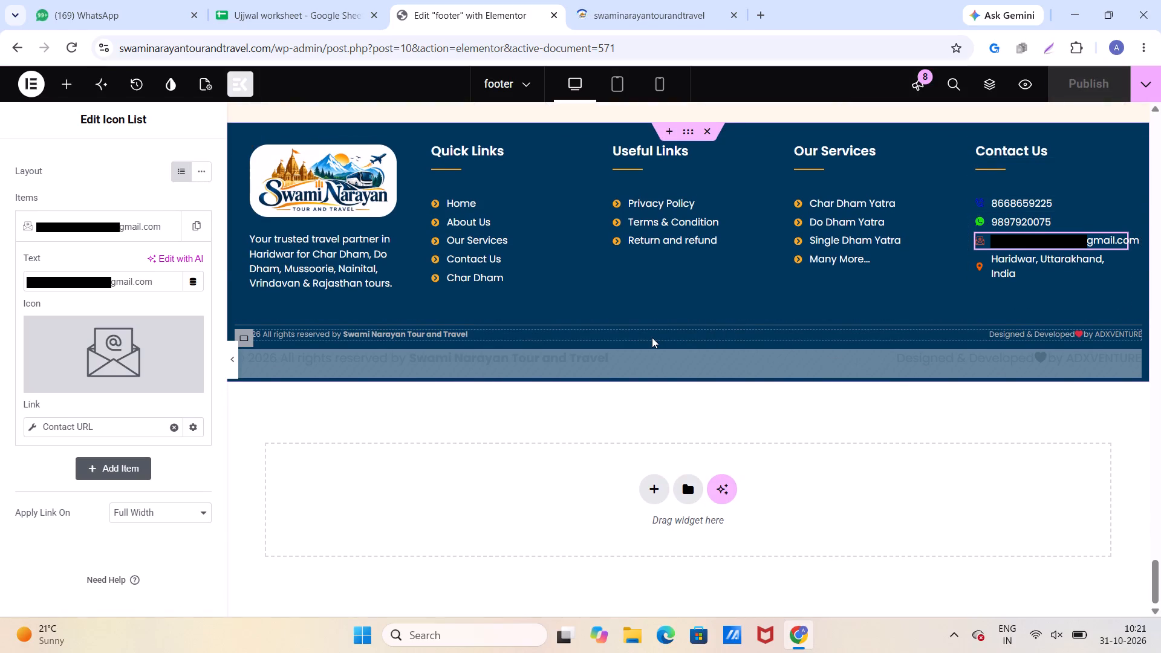
scroll(652, 337, "up", 2)
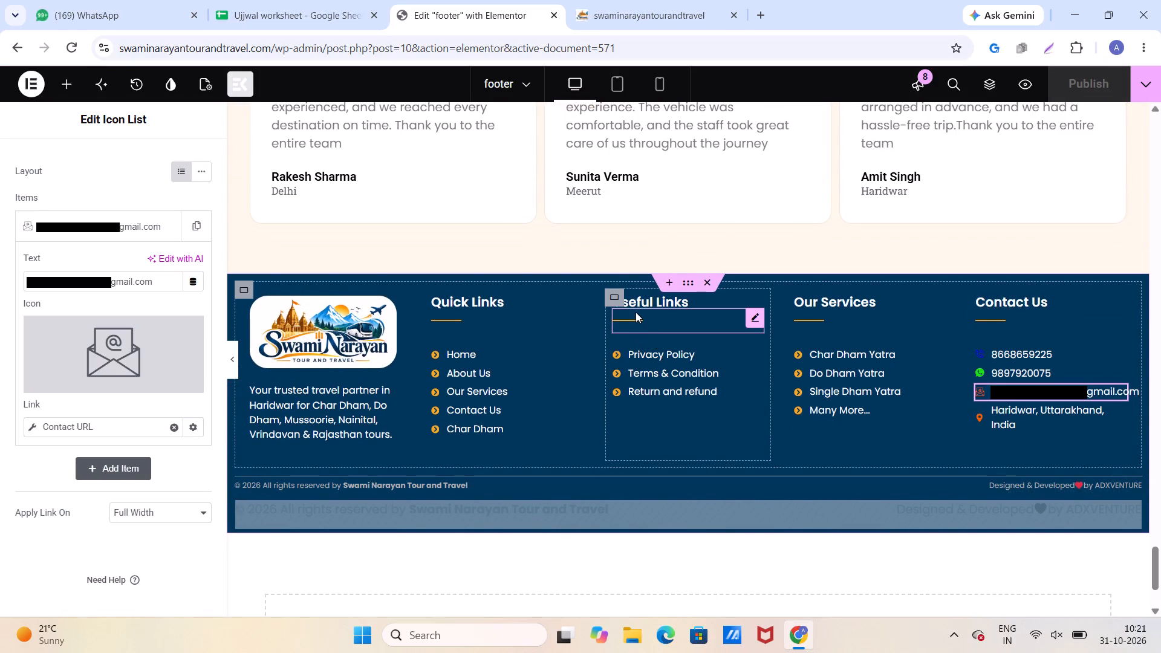
left_click(626, 10)
scroll(480, 354, "down", 8)
scroll(479, 357, "up", 1)
scroll(479, 357, "down", 1)
scroll(479, 357, "up", 1)
scroll(479, 357, "down", 7)
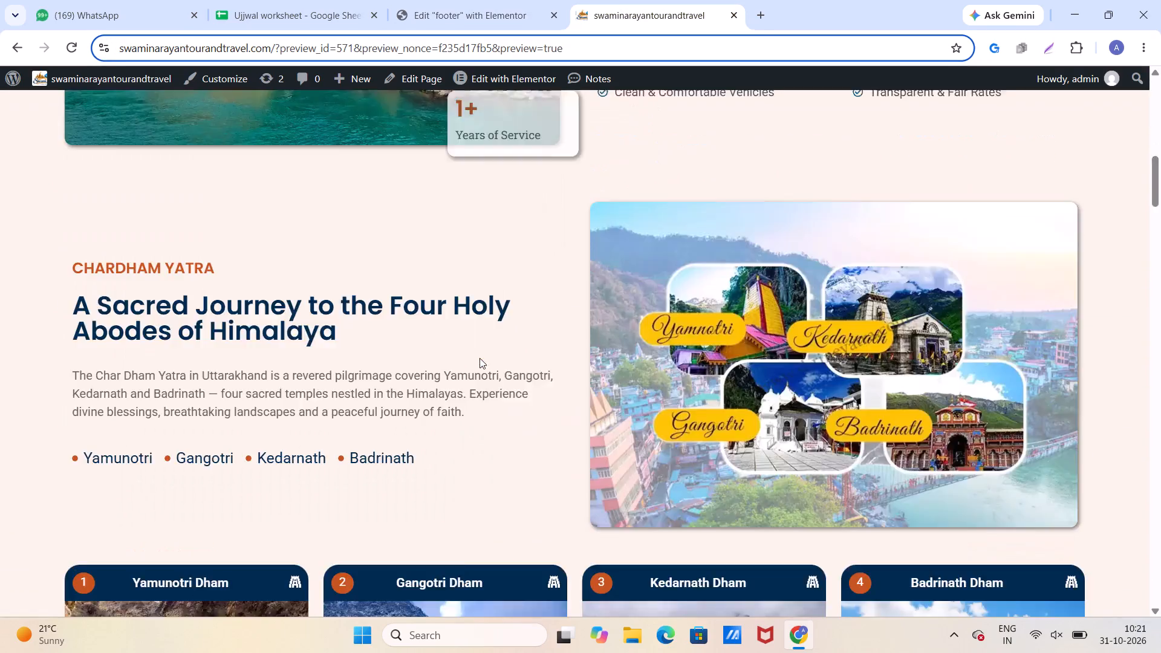
scroll(480, 358, "down", 19)
scroll(480, 357, "down", 6)
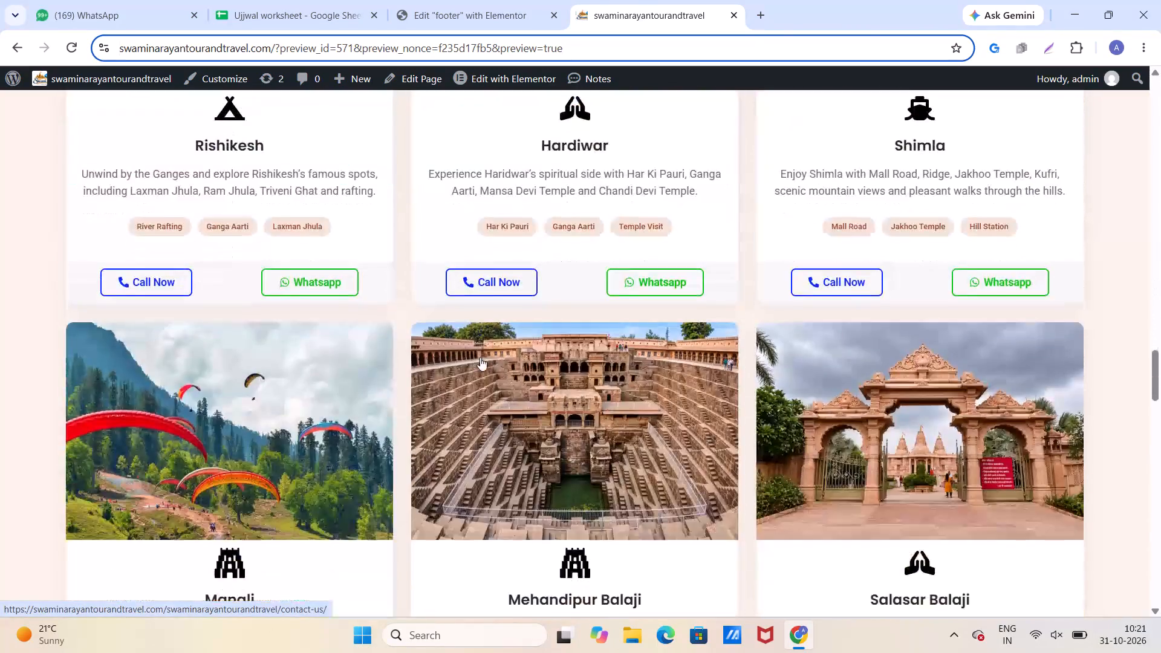
scroll(480, 357, "down", 20)
scroll(480, 357, "down", 7)
scroll(480, 357, "up", 1)
scroll(480, 357, "down", 6)
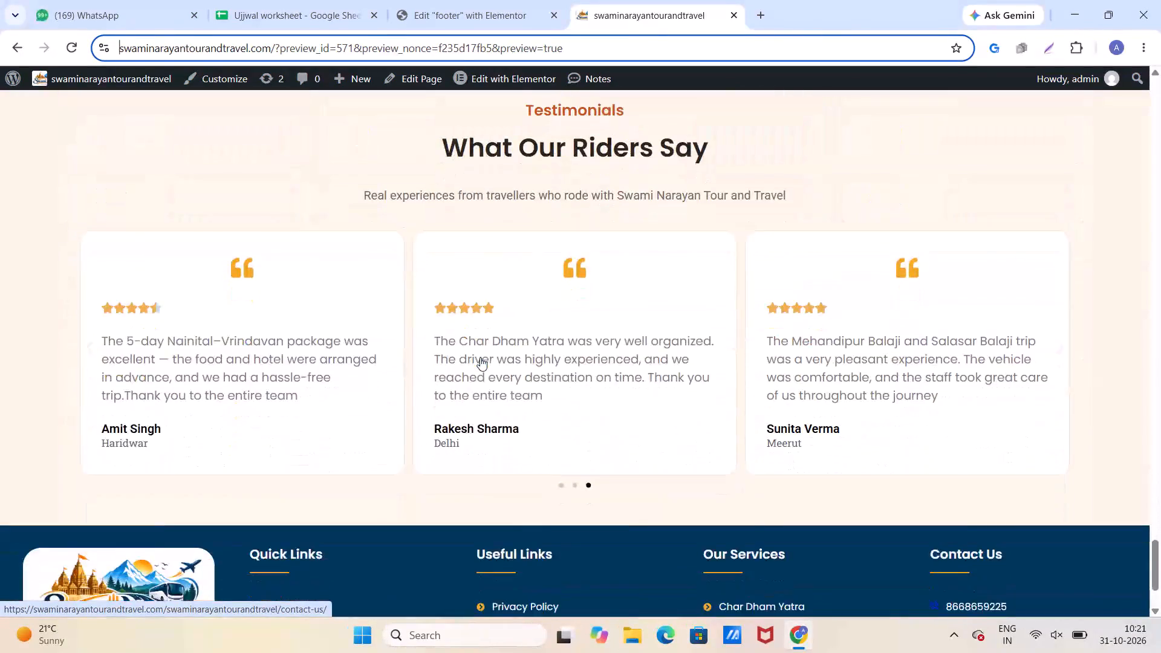
scroll(480, 357, "down", 1)
left_click(276, 469)
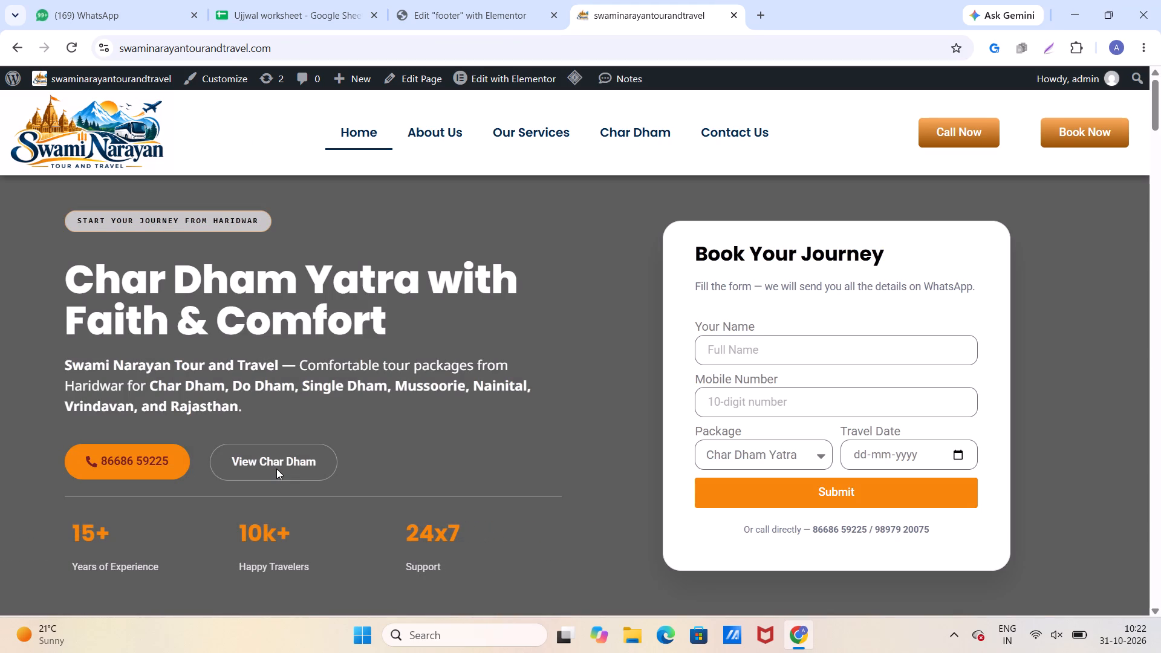
left_click(469, 12)
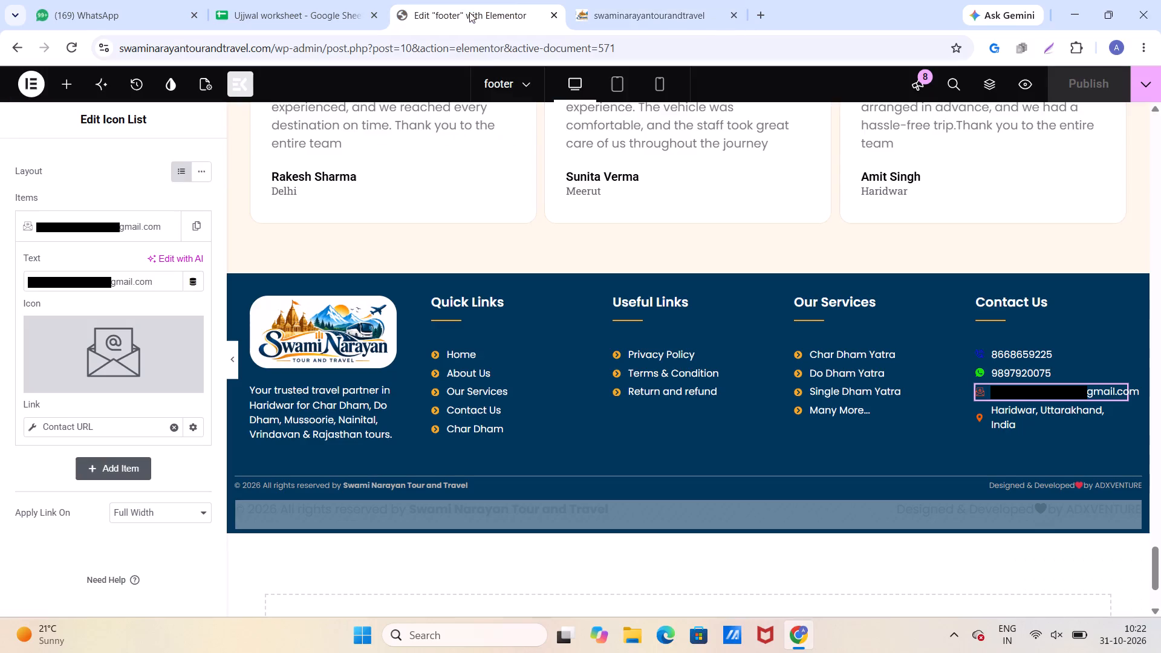
Replace the Home item's link in the footer's Quick Links list with the swaminarayantourandtravel.com address copied from the site's home page, and publish.
scroll(545, 309, "up", 4)
scroll(546, 317, "down", 8)
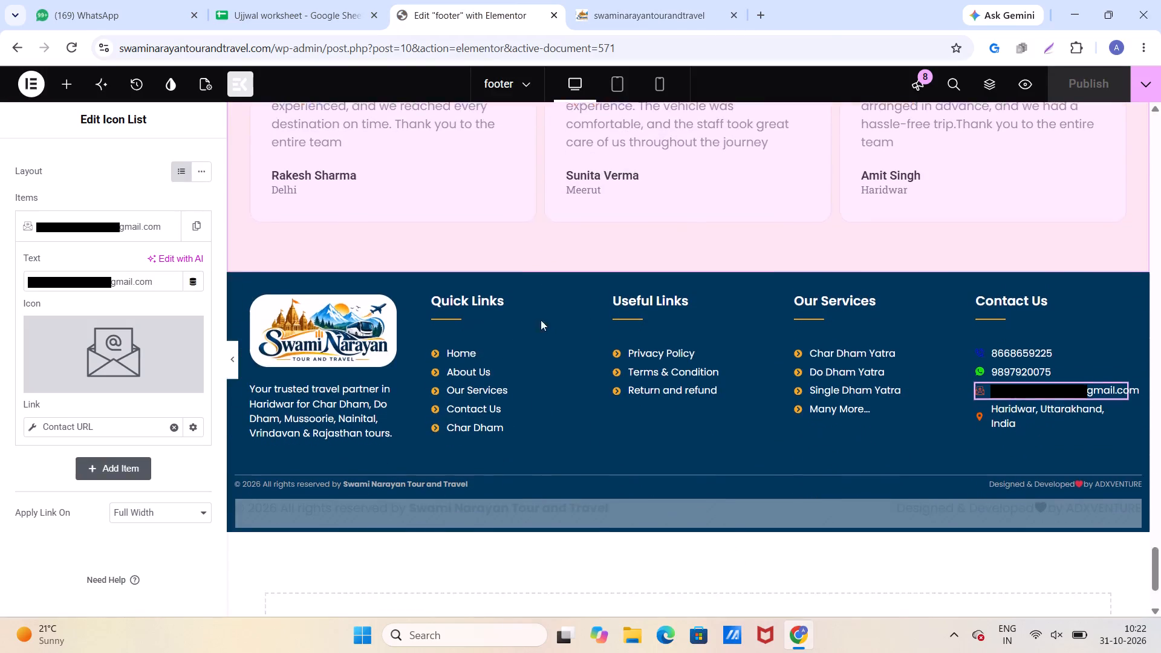
left_click(478, 251)
left_click(113, 307)
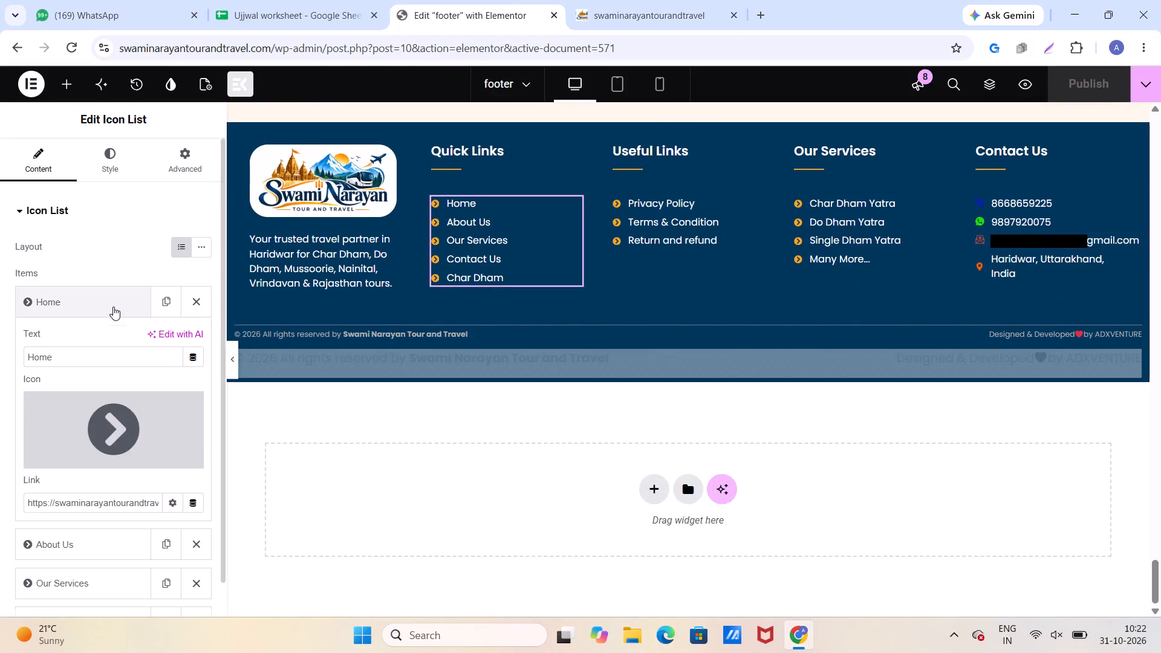
left_click(129, 504)
key("ctrl+a")
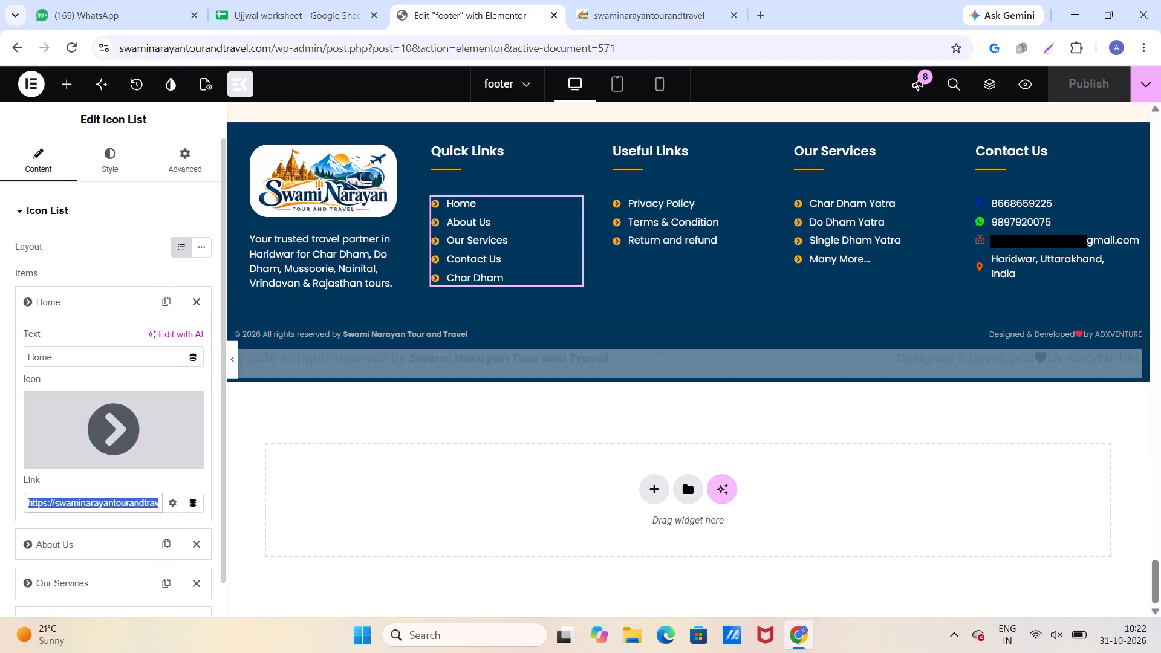
key("BackSpace")
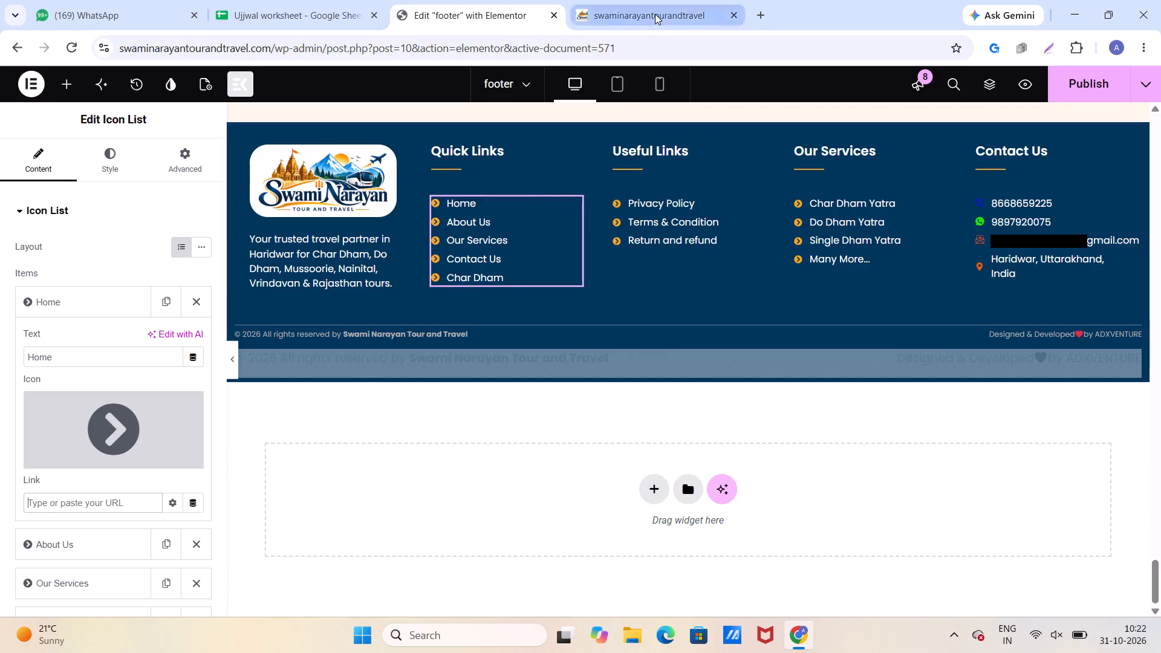
left_click(655, 14)
left_click(363, 134)
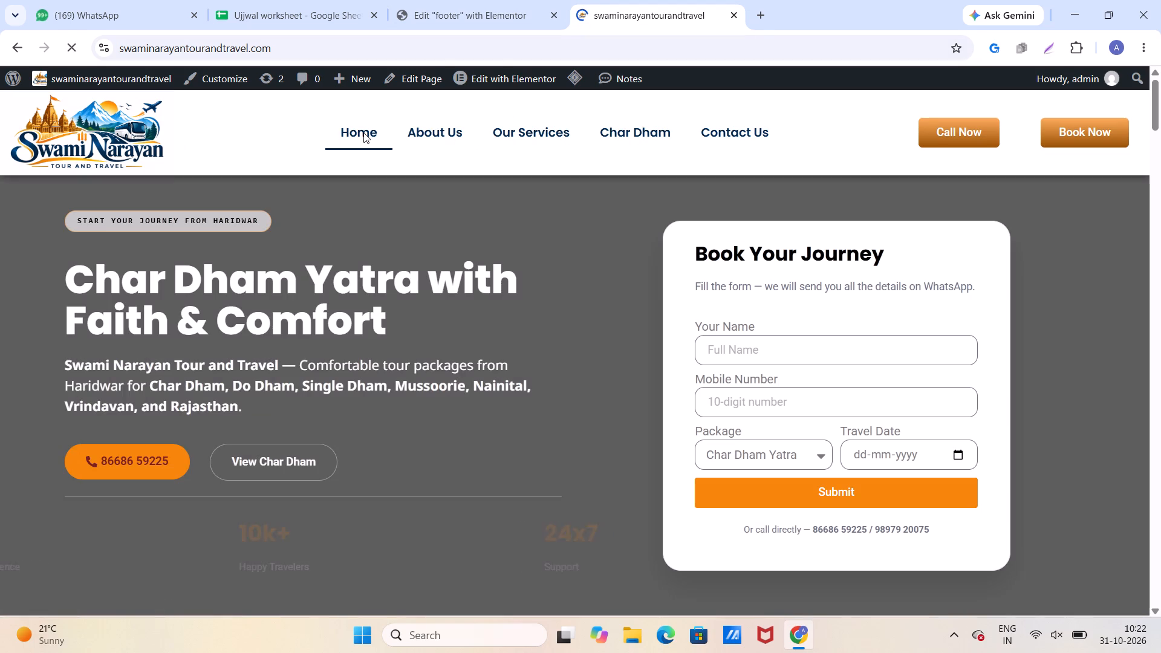
left_click_drag(292, 48, 93, 47)
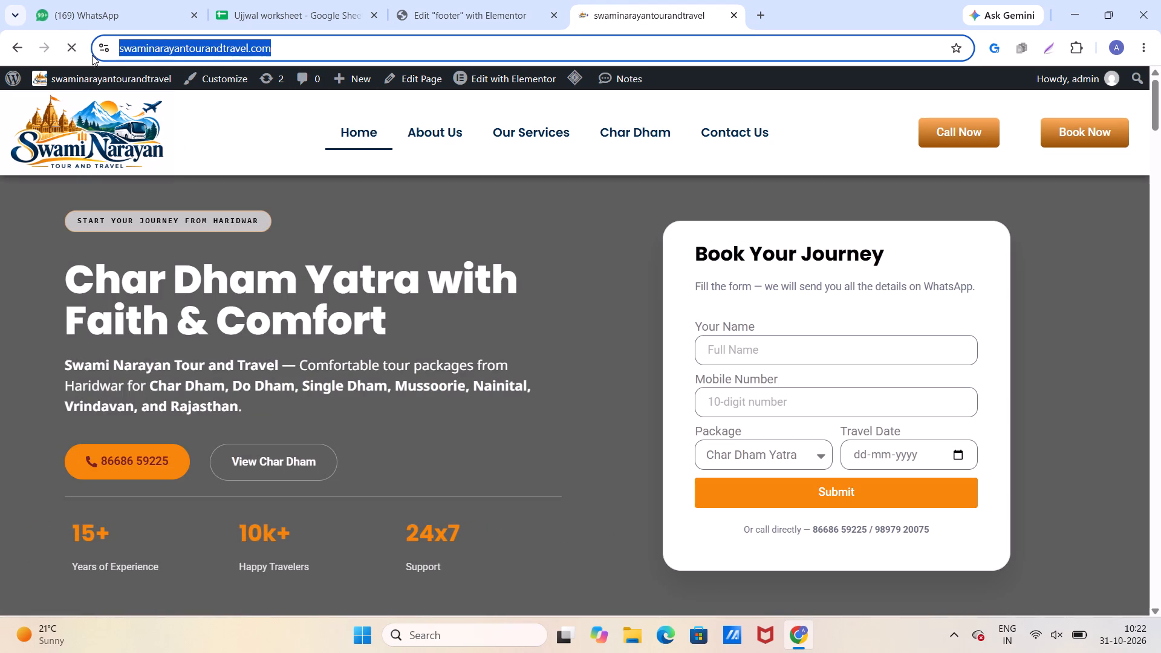
key("ctrl+c")
left_click(483, 11)
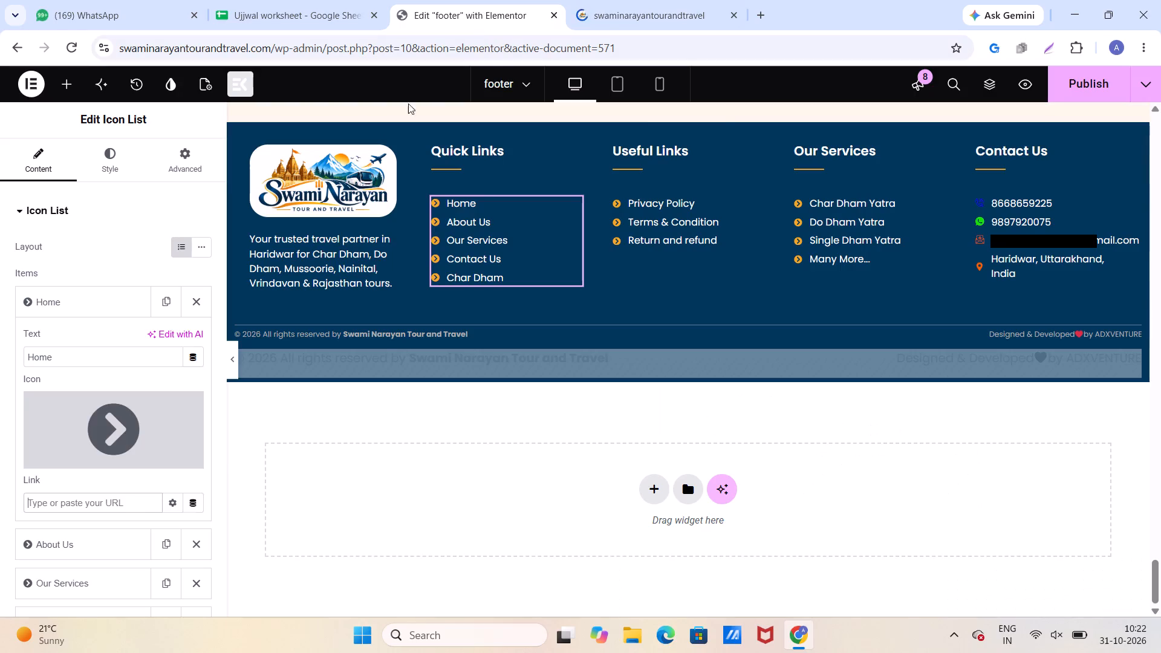
left_click(70, 504)
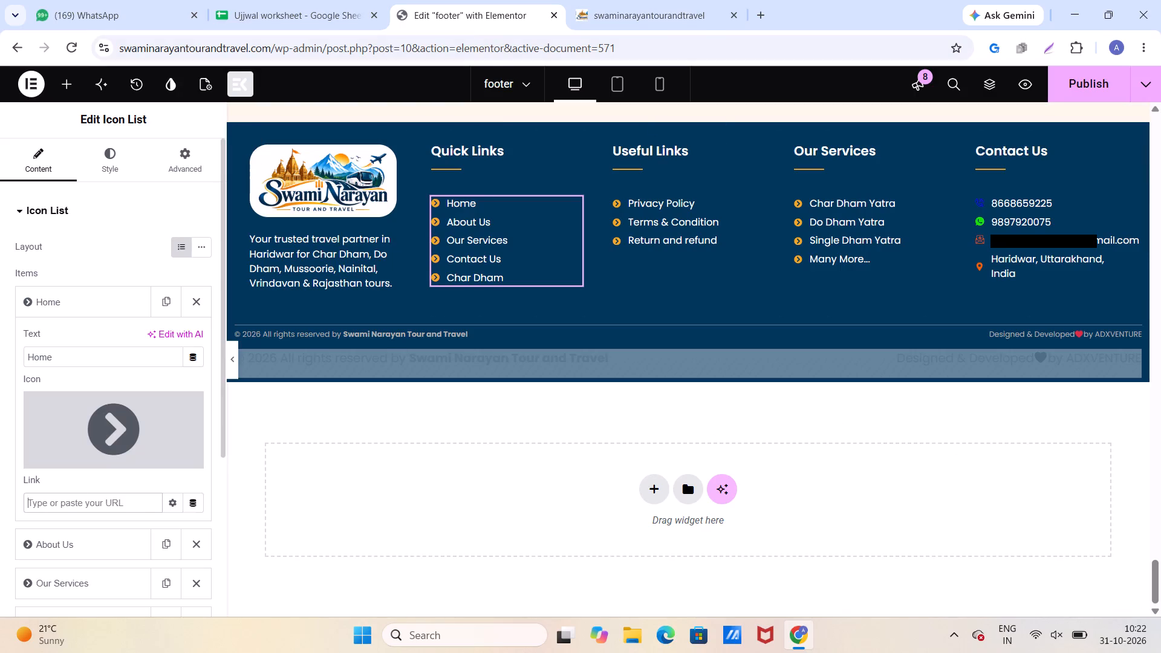
key("ctrl+v")
left_click(1060, 90)
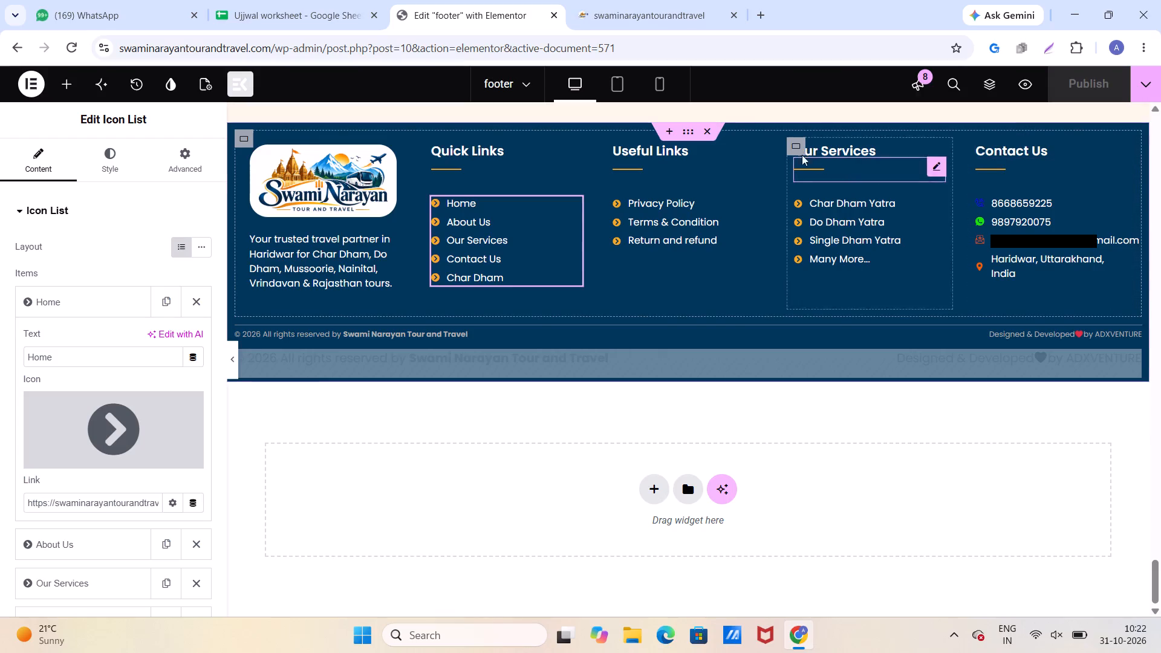
Check the Quick Links heading and the Home item's link in the footer's mobile layout, and switch back to the desktop layout.
left_click(657, 82)
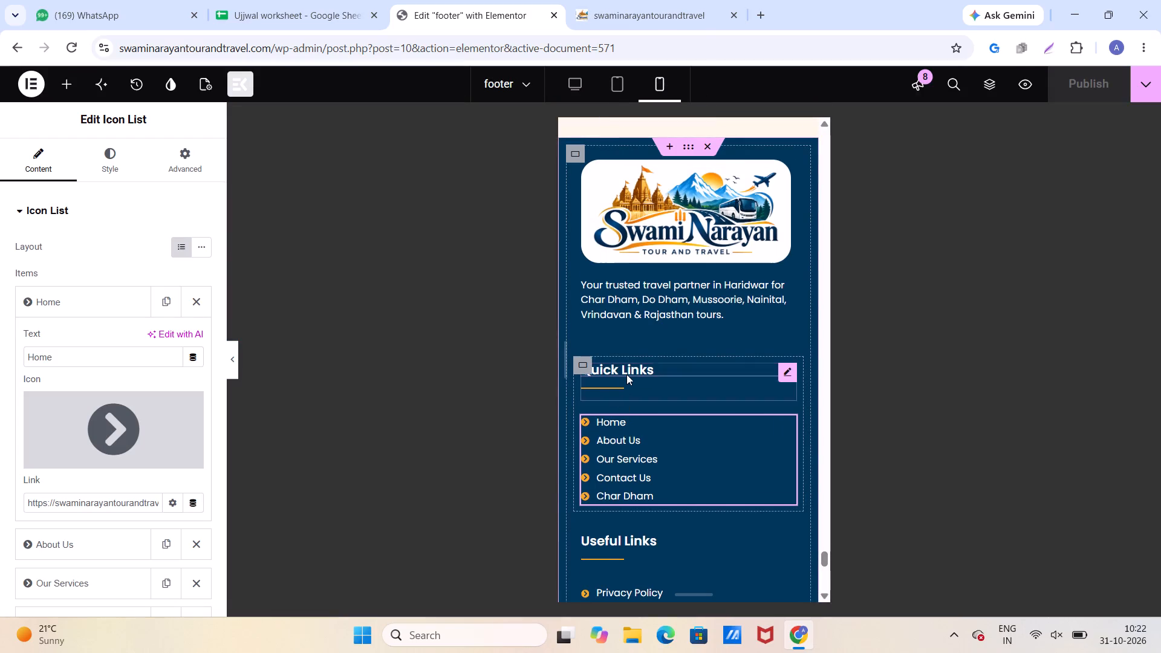
left_click(626, 374)
left_click(627, 429)
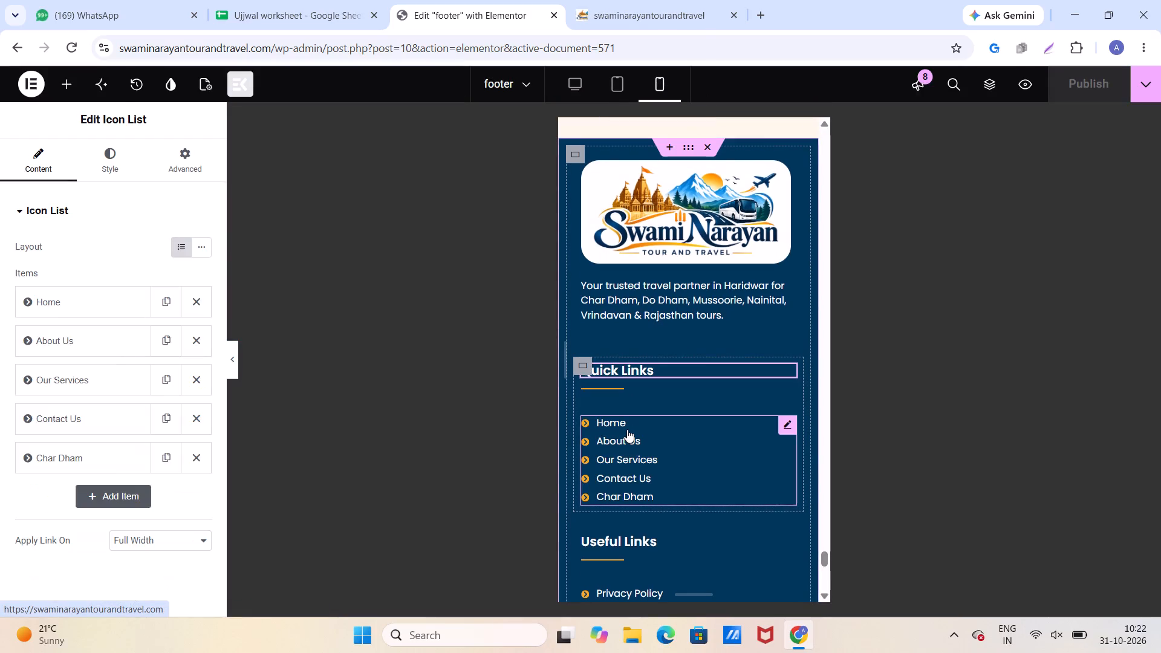
left_click(91, 311)
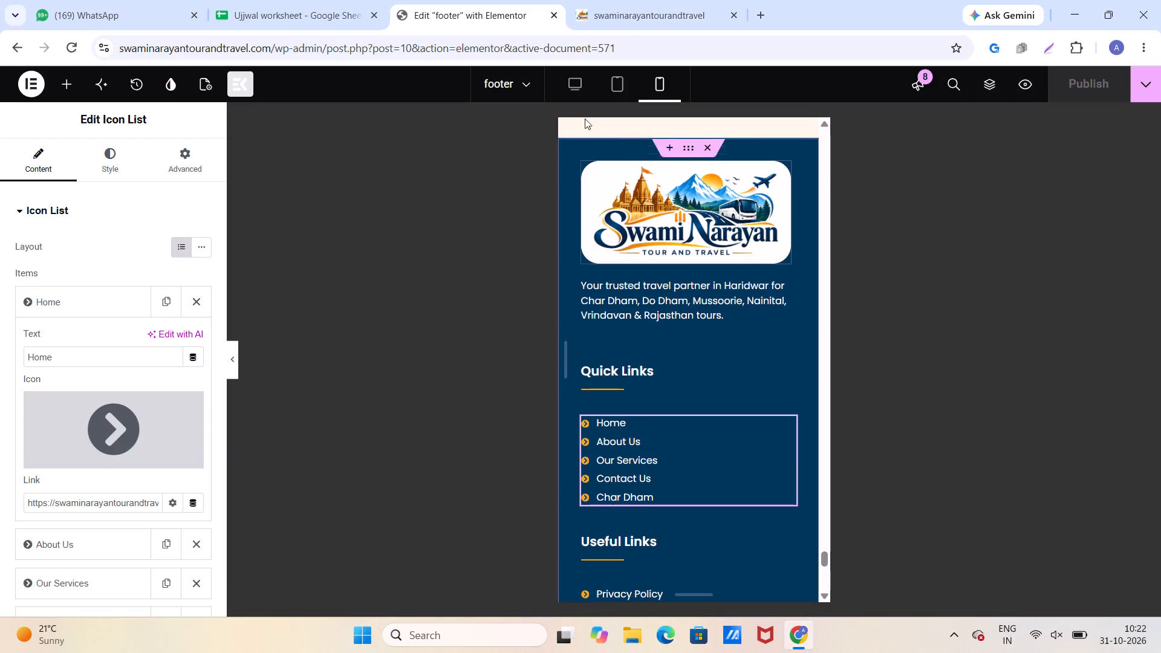
left_click(567, 81)
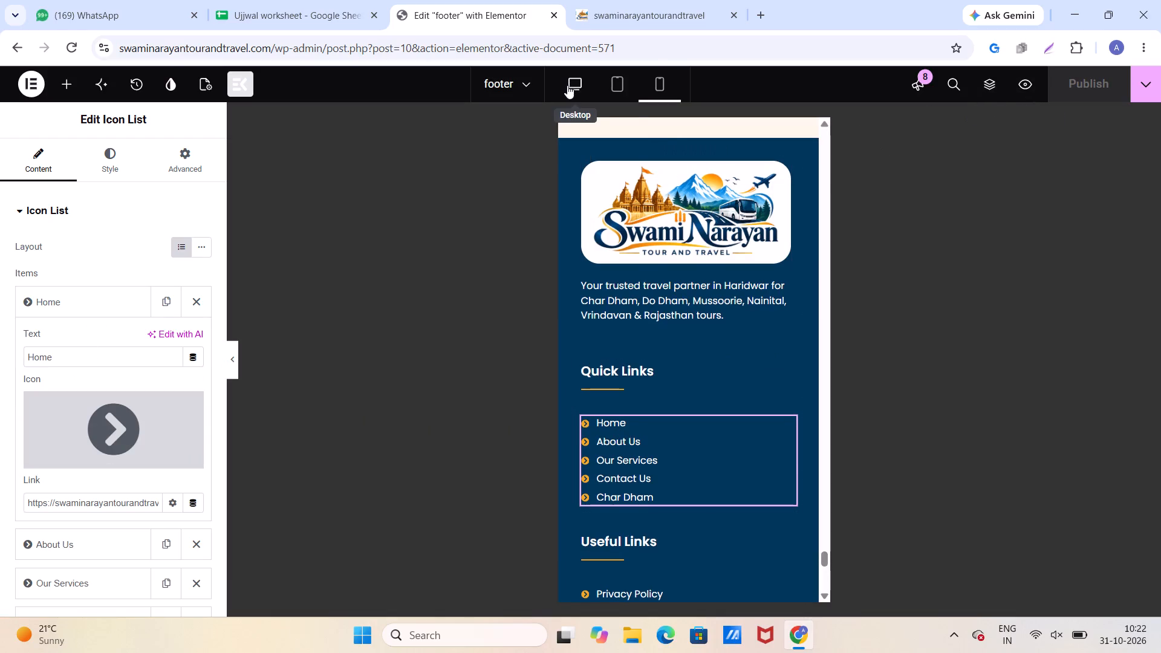
Look back through the home page's desktop layout above the footer, from the vehicle cards to the Our Packages section.
scroll(590, 317, "up", 11)
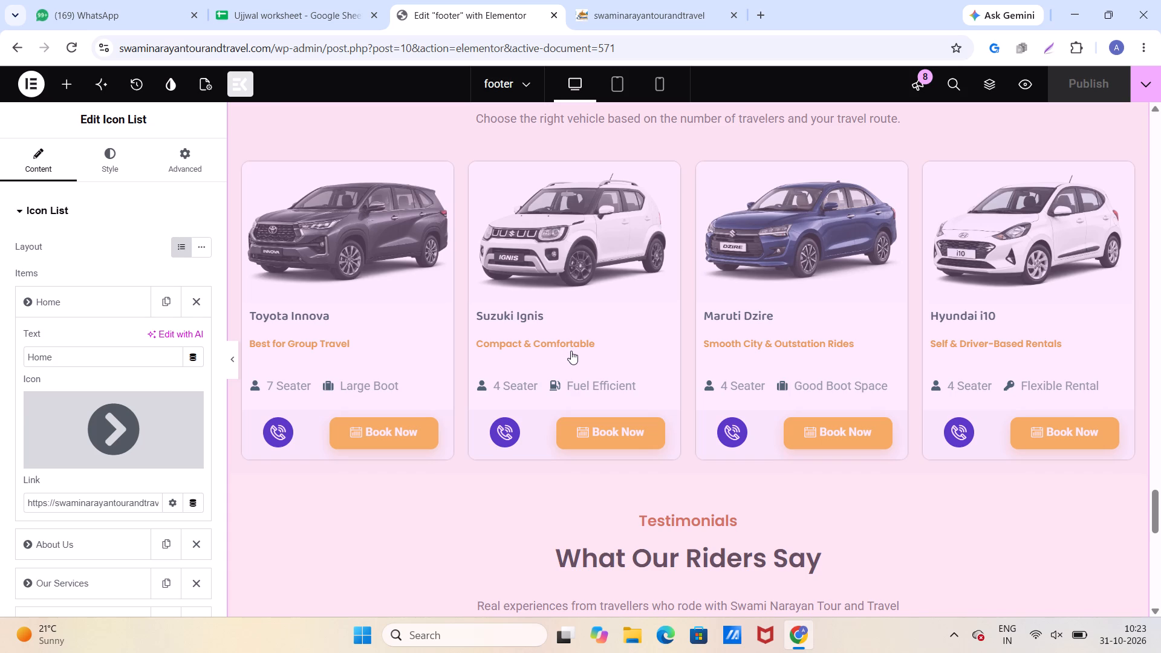
scroll(641, 386, "up", 18)
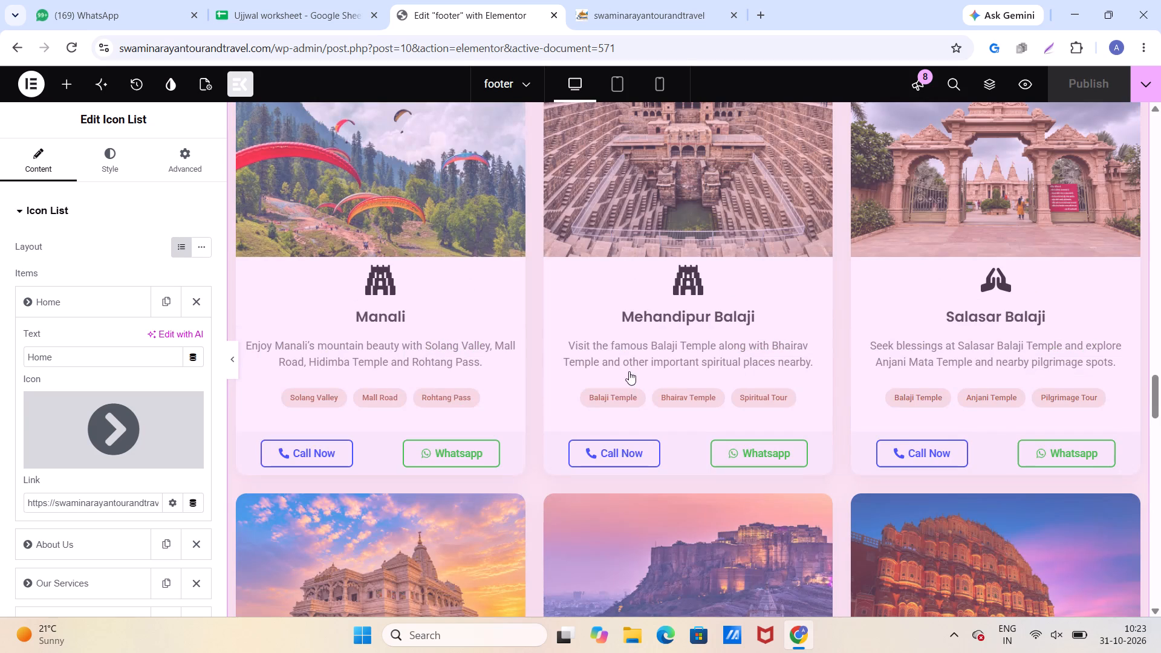
scroll(629, 371, "up", 16)
scroll(671, 324, "down", 1)
scroll(672, 323, "up", 6)
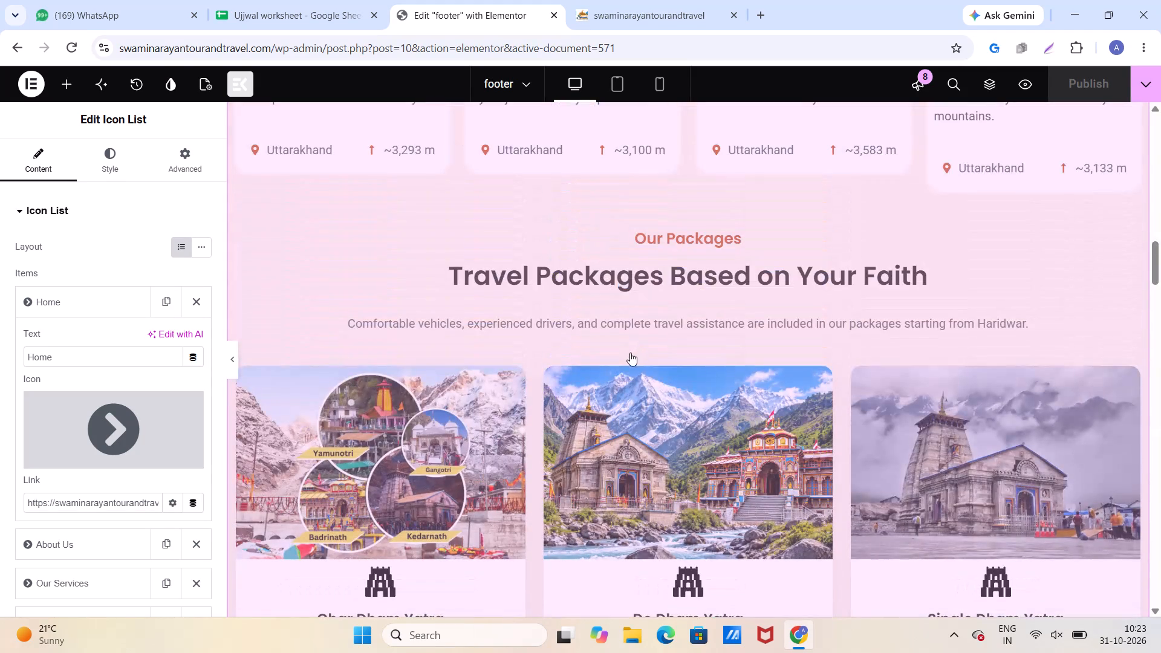
left_click(617, 374)
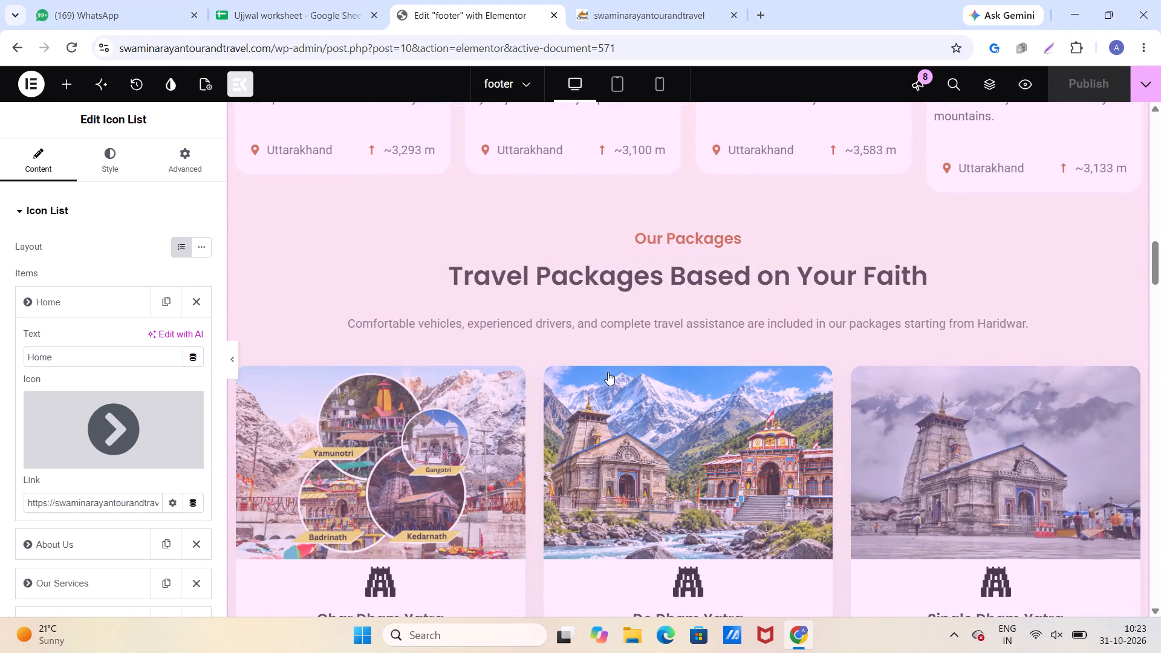
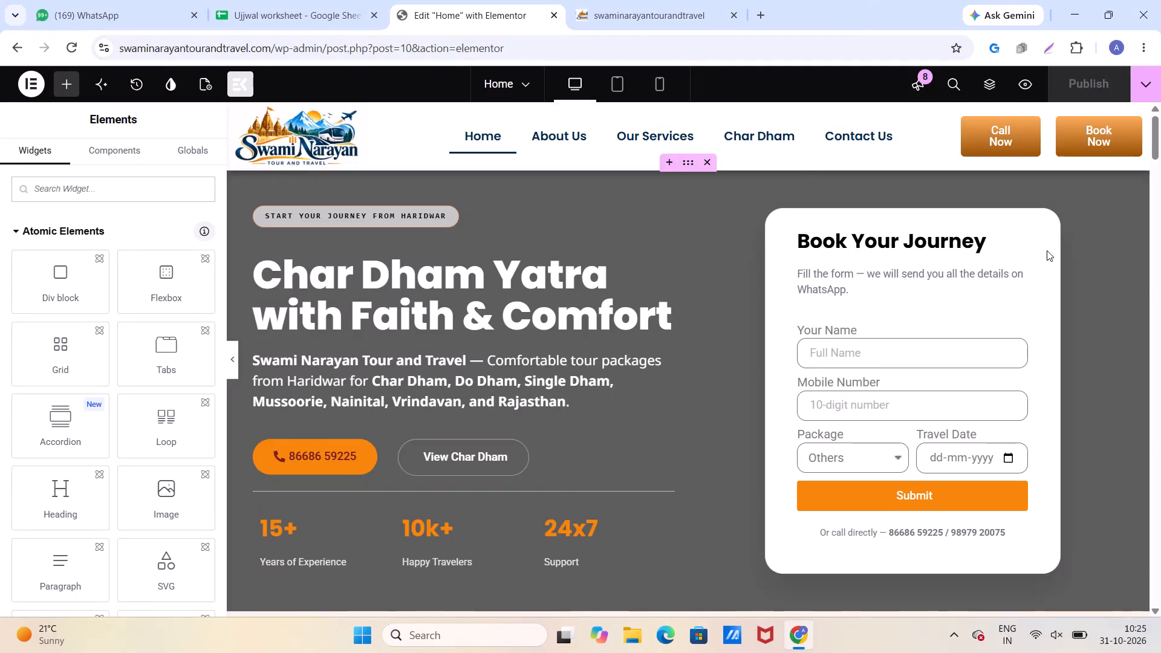
Look over the travel package cards on the home page, from Char Dham Yatra down to the Rishikesh, Hardiwar and Shimla row.
scroll(599, 345, "down", 8)
scroll(596, 364, "up", 1)
scroll(596, 364, "down", 18)
scroll(593, 349, "down", 5)
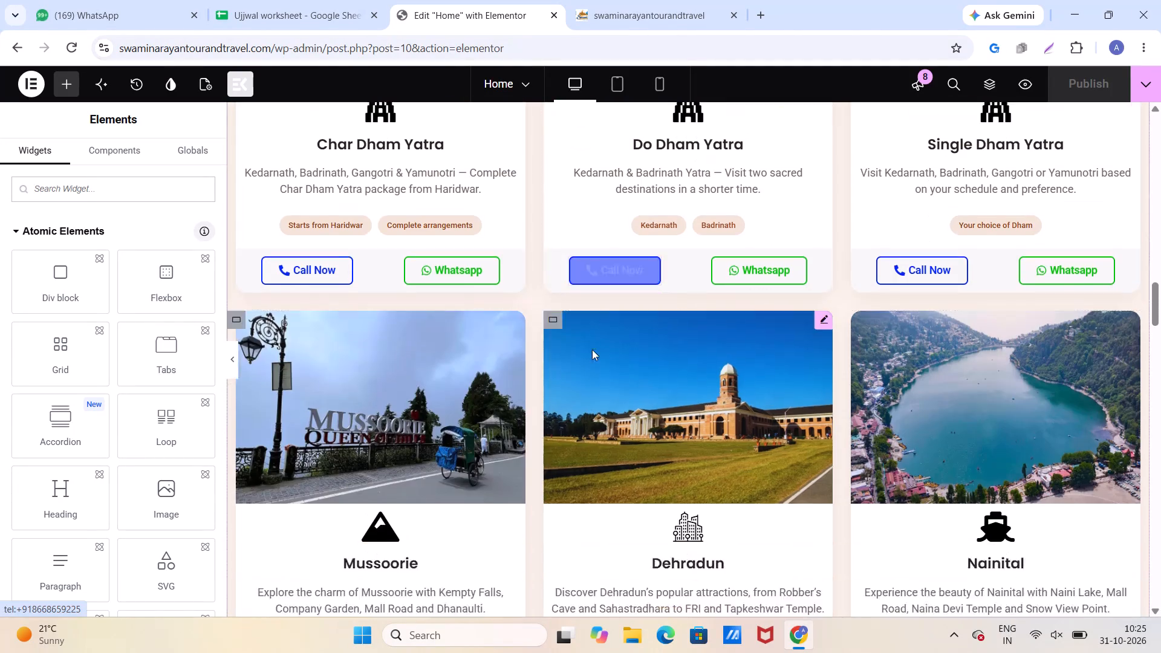
scroll(592, 349, "down", 2)
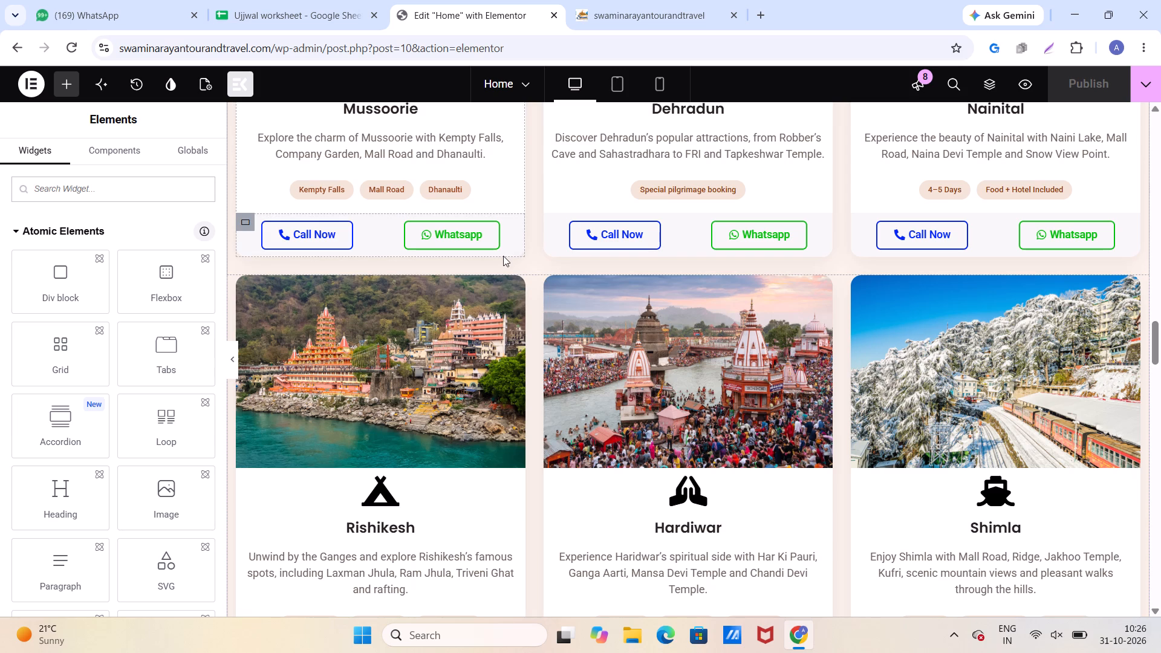
scroll(503, 256, "up", 13)
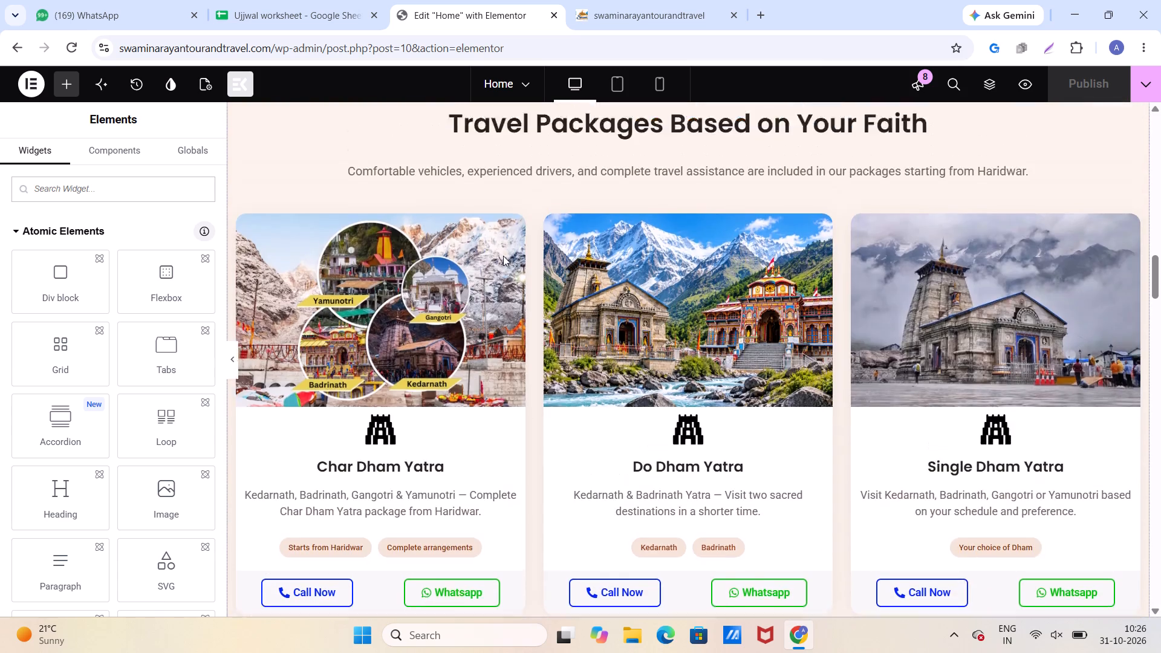
Reinsert the two-image gallery, Untitled design (7) and Untitled design (8), as the background slideshow of the home page's hero container.
scroll(503, 256, "up", 13)
scroll(503, 256, "down", 1)
scroll(503, 256, "up", 3)
scroll(566, 262, "up", 4)
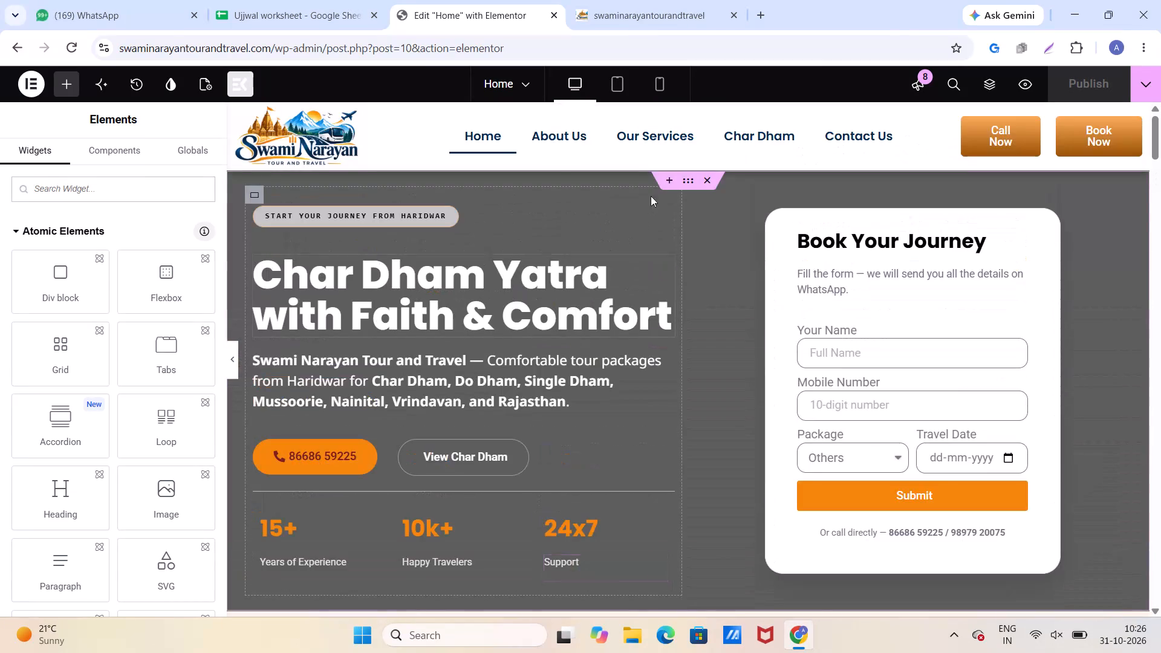
left_click(686, 180)
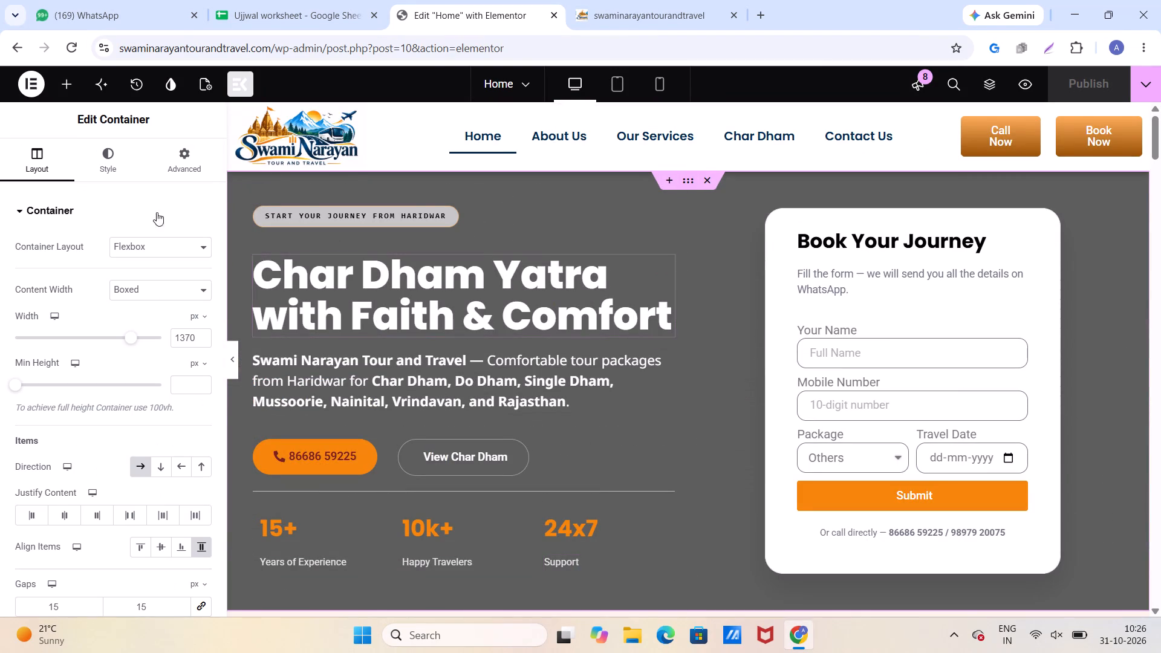
left_click(116, 161)
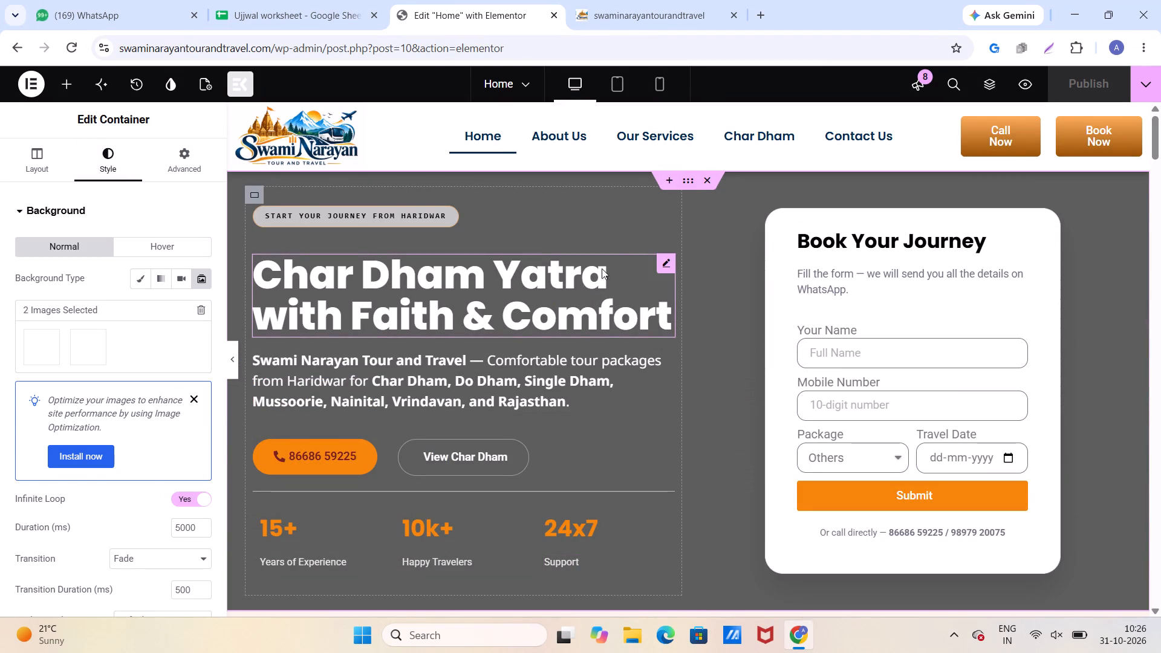
left_click(692, 182)
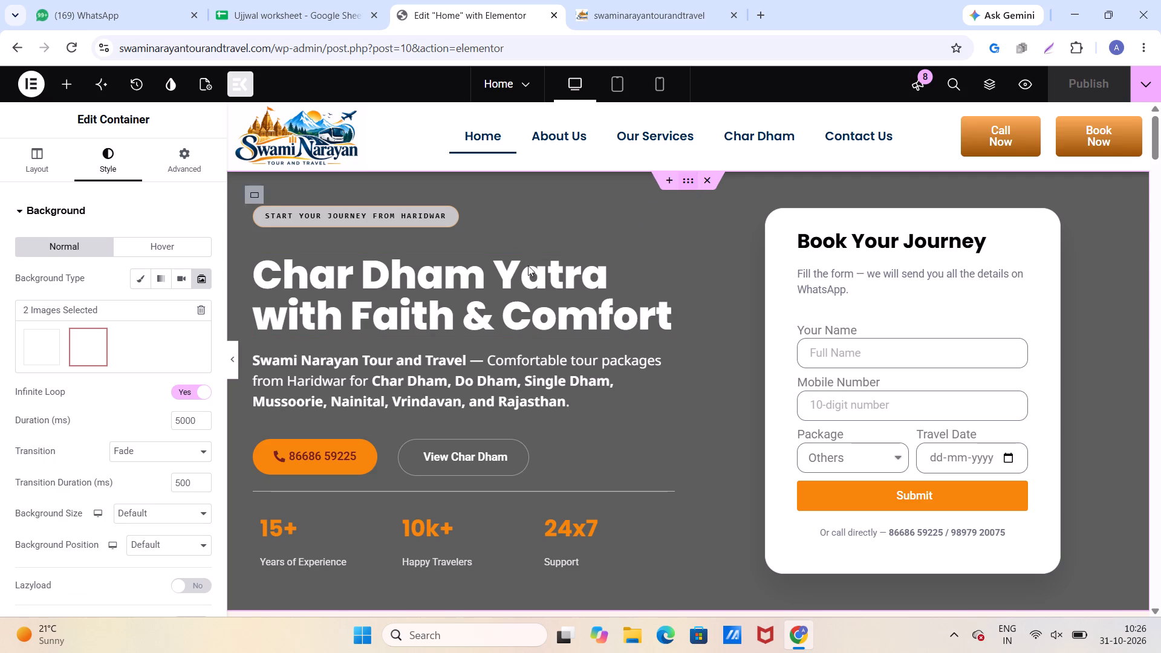
left_click(122, 349)
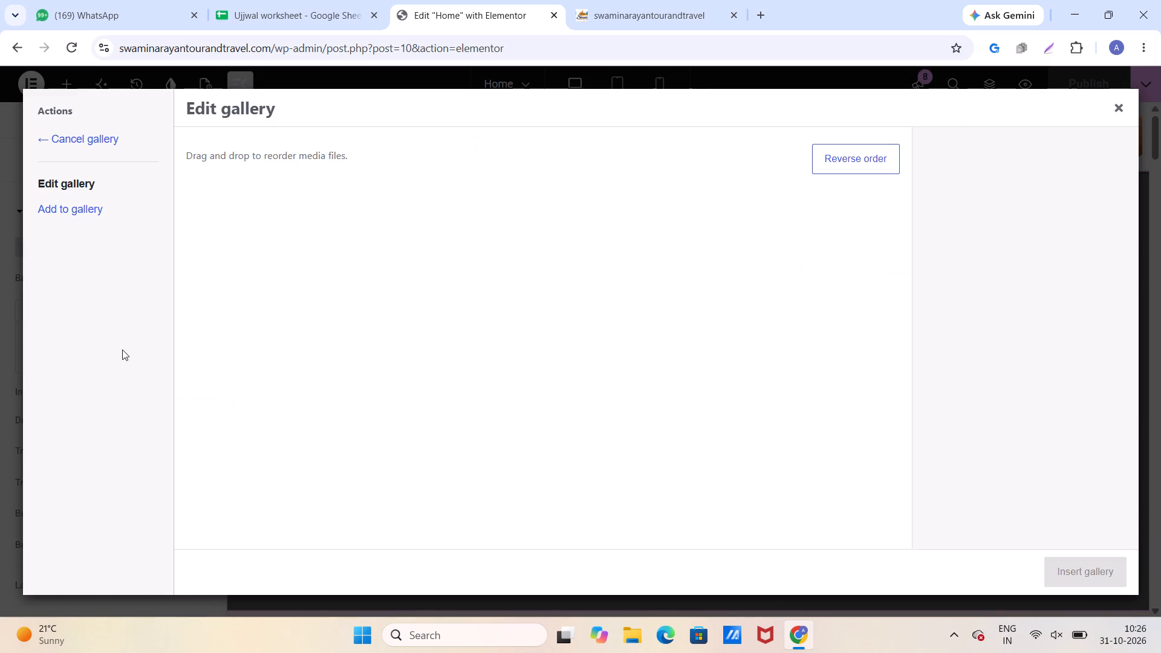
scroll(333, 308, "up", 1)
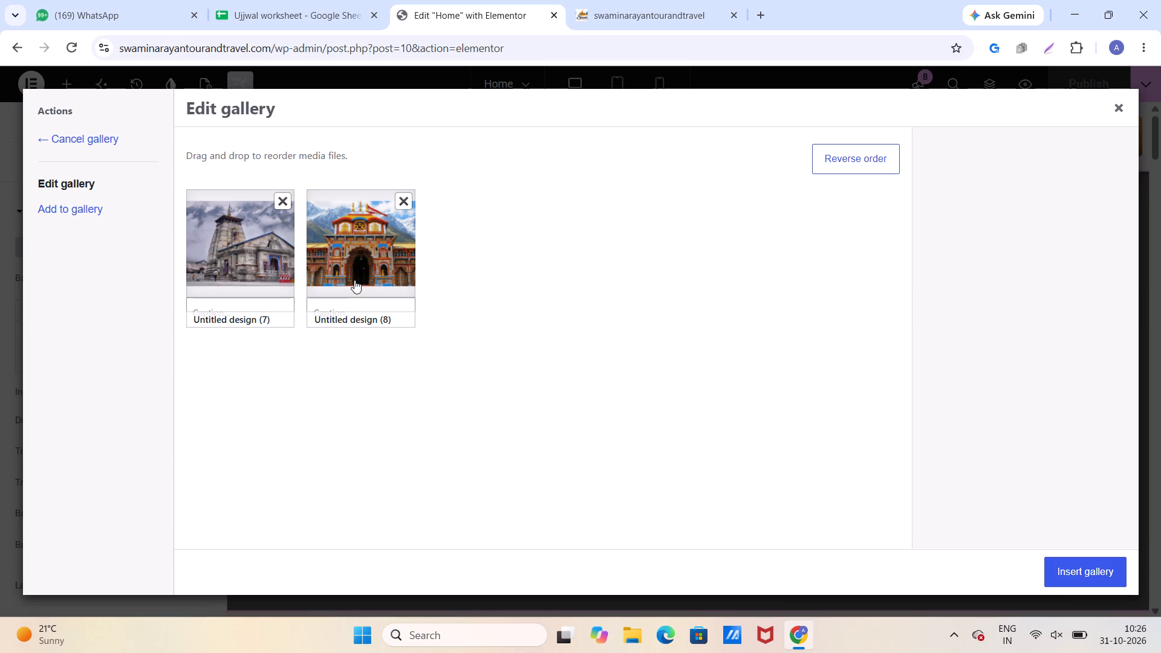
left_click(347, 239)
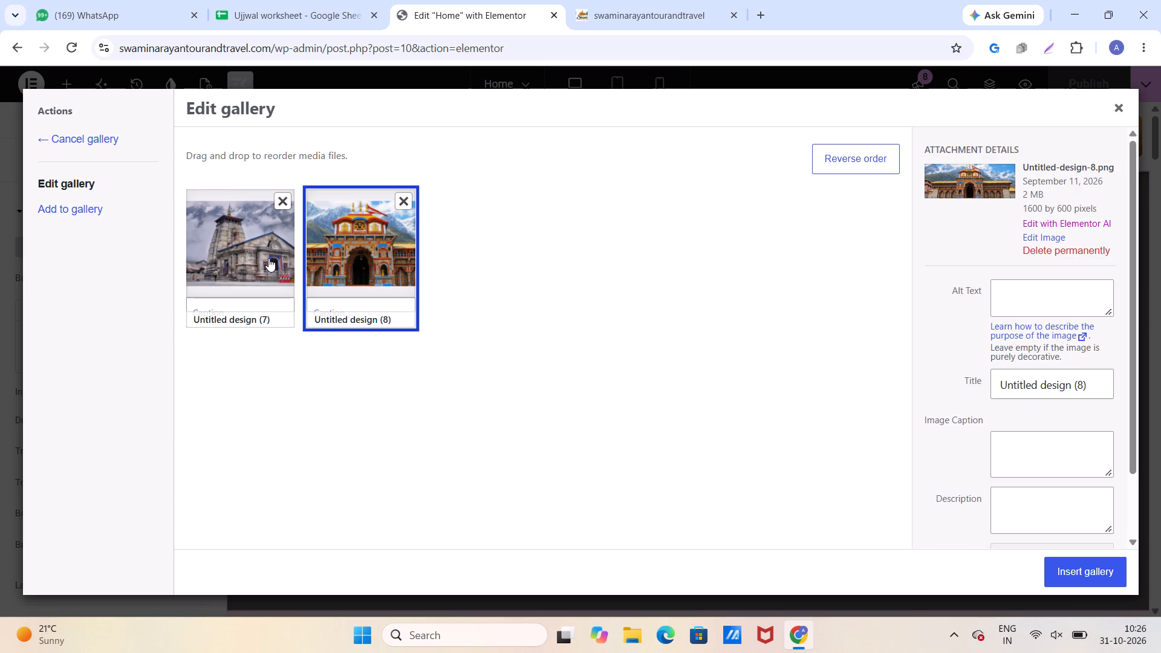
left_click(268, 258)
left_click(343, 260)
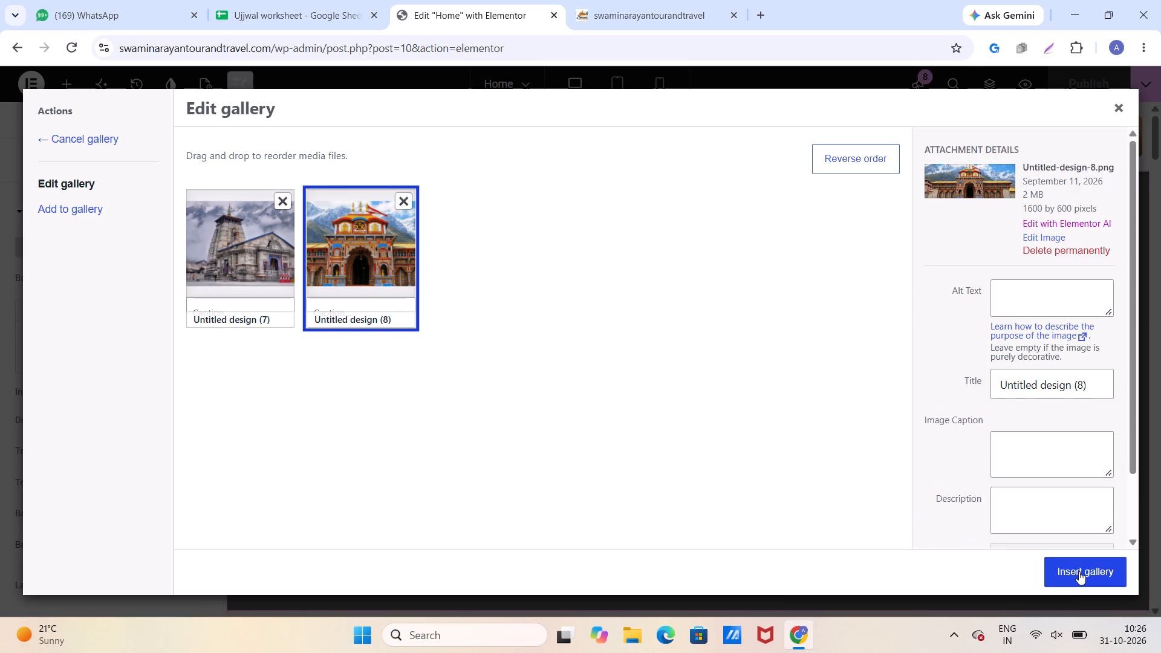
left_click(1079, 571)
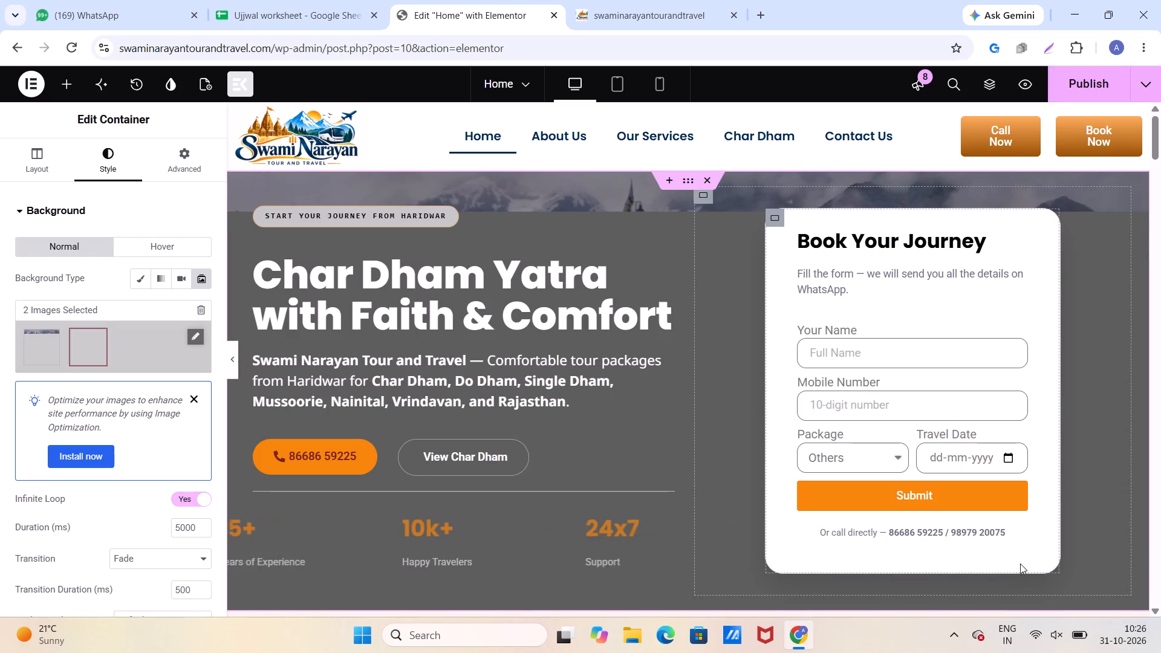
Look over the home page sections in the editor, from the hero through the packages to the vehicles.
scroll(668, 427, "down", 2)
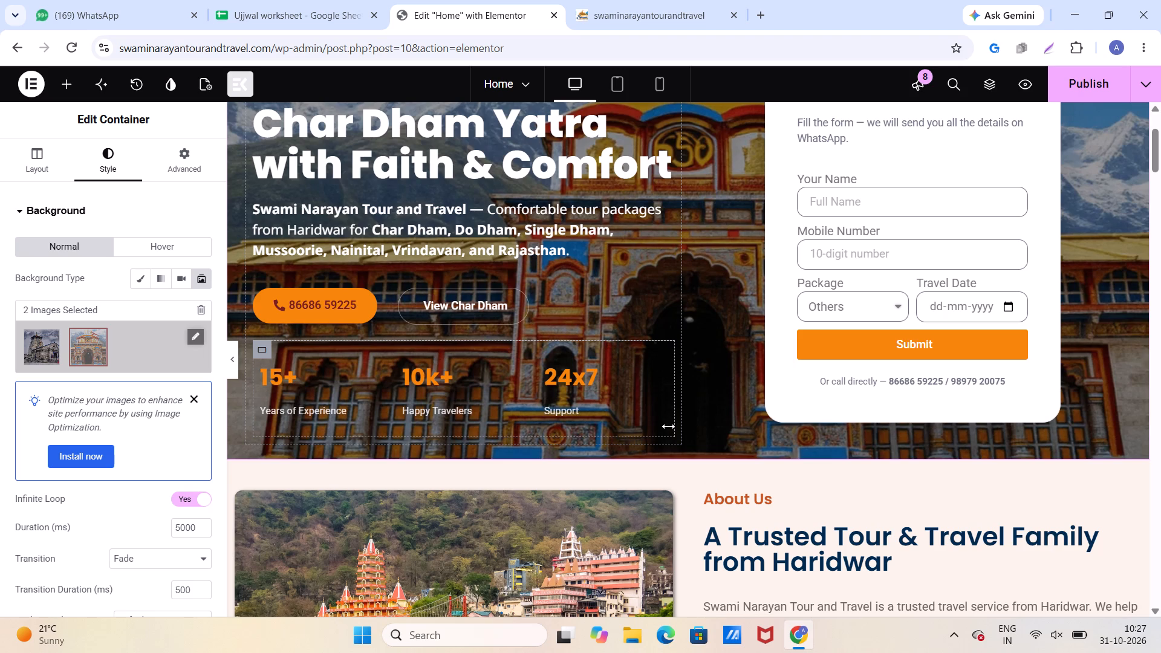
scroll(670, 421, "down", 17)
scroll(670, 421, "down", 4)
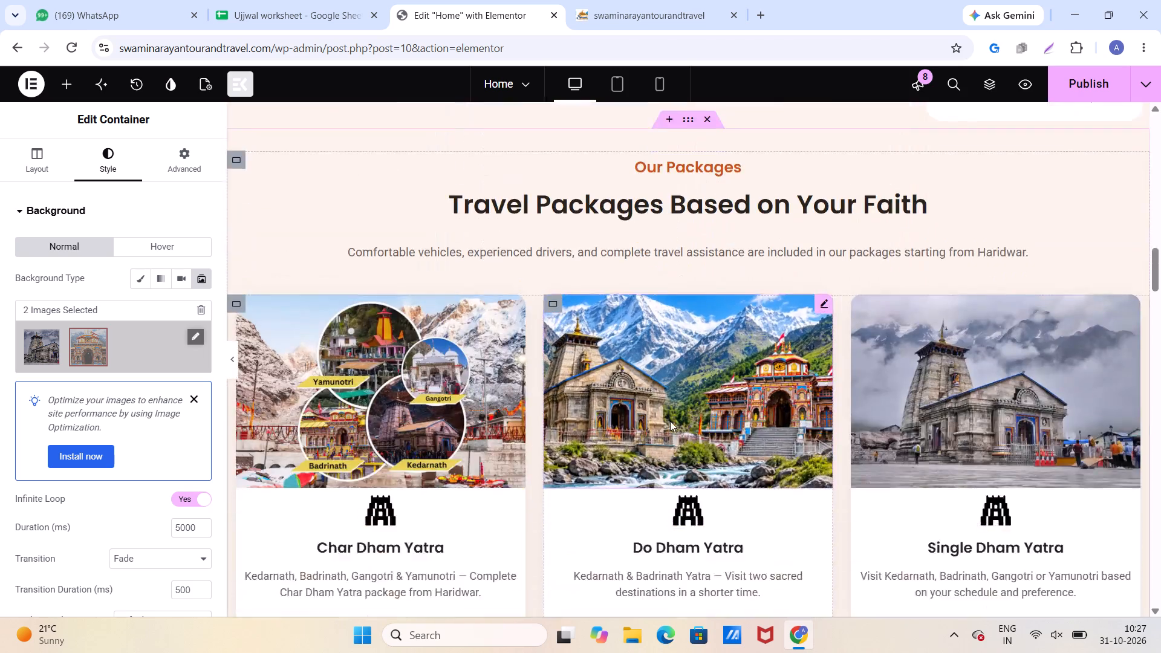
scroll(670, 421, "down", 10)
scroll(670, 422, "down", 20)
scroll(670, 422, "down", 2)
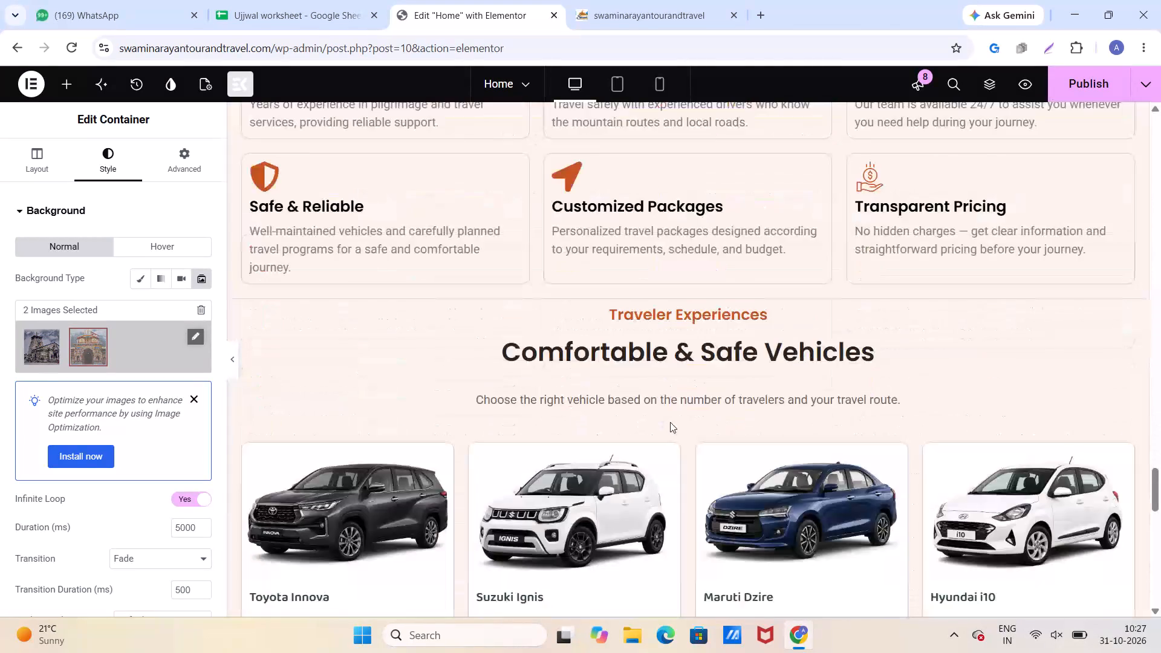
scroll(670, 422, "down", 3)
scroll(670, 422, "up", 1)
scroll(670, 422, "down", 1)
scroll(676, 420, "up", 18)
scroll(689, 409, "up", 11)
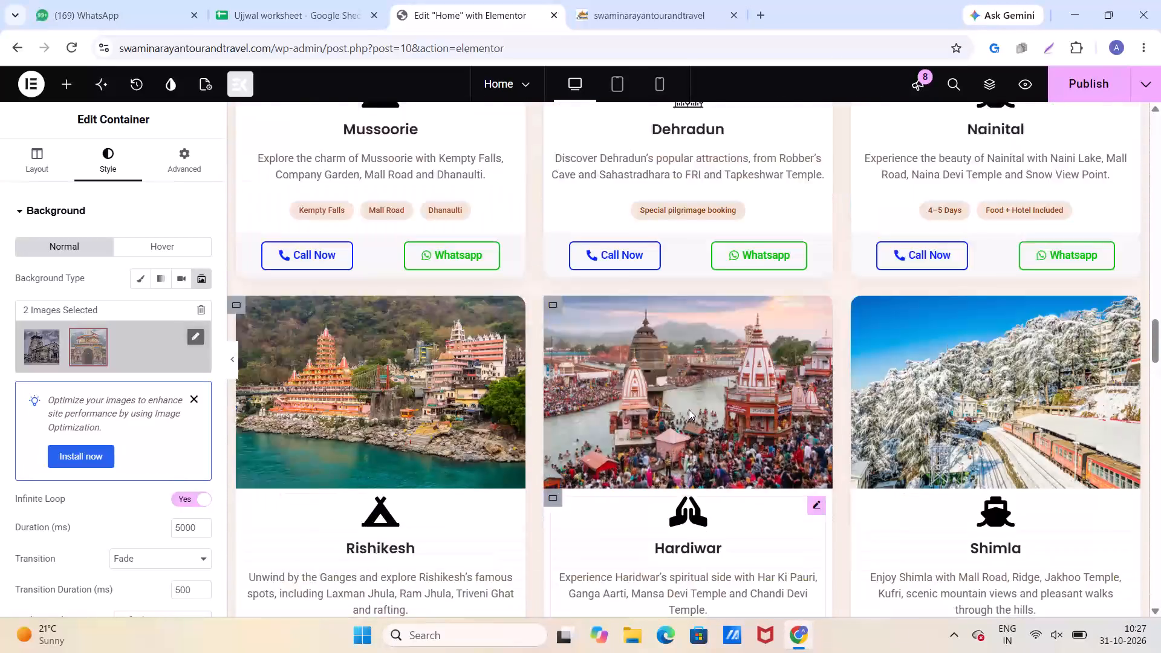
scroll(689, 409, "up", 2)
Publish the home page.
left_click(1072, 80)
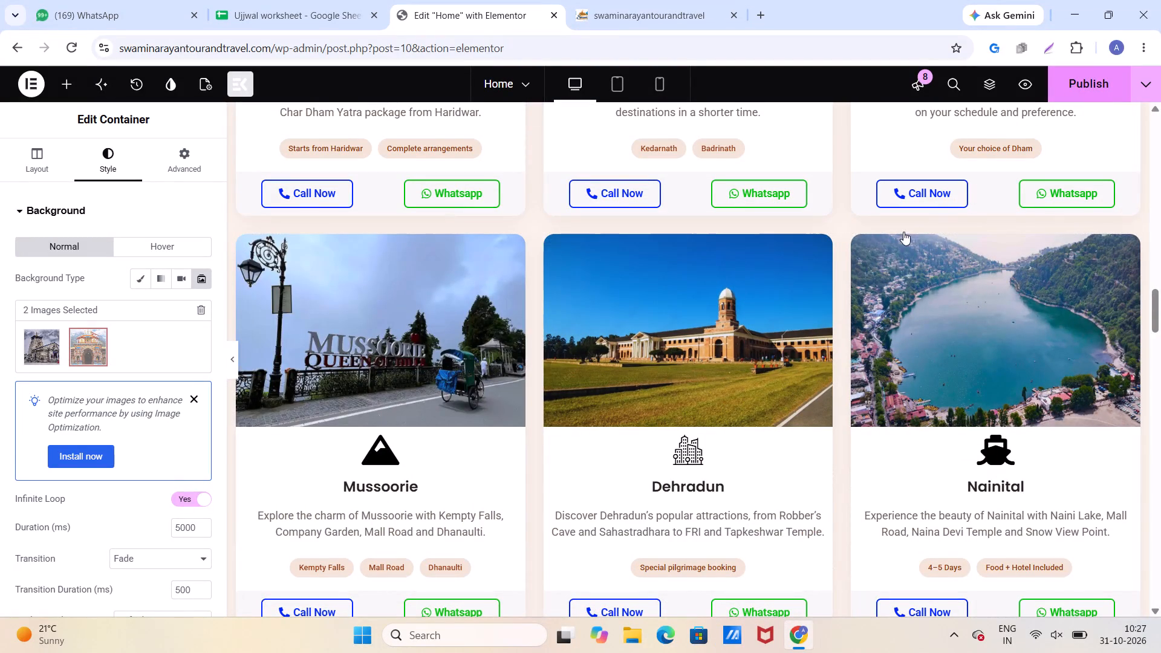
Fill the Book Your Journey form with a test name and mobile number, the Single Dham Yatra package and travel date 11-11-2026.
scroll(638, 341, "up", 17)
scroll(638, 339, "up", 4)
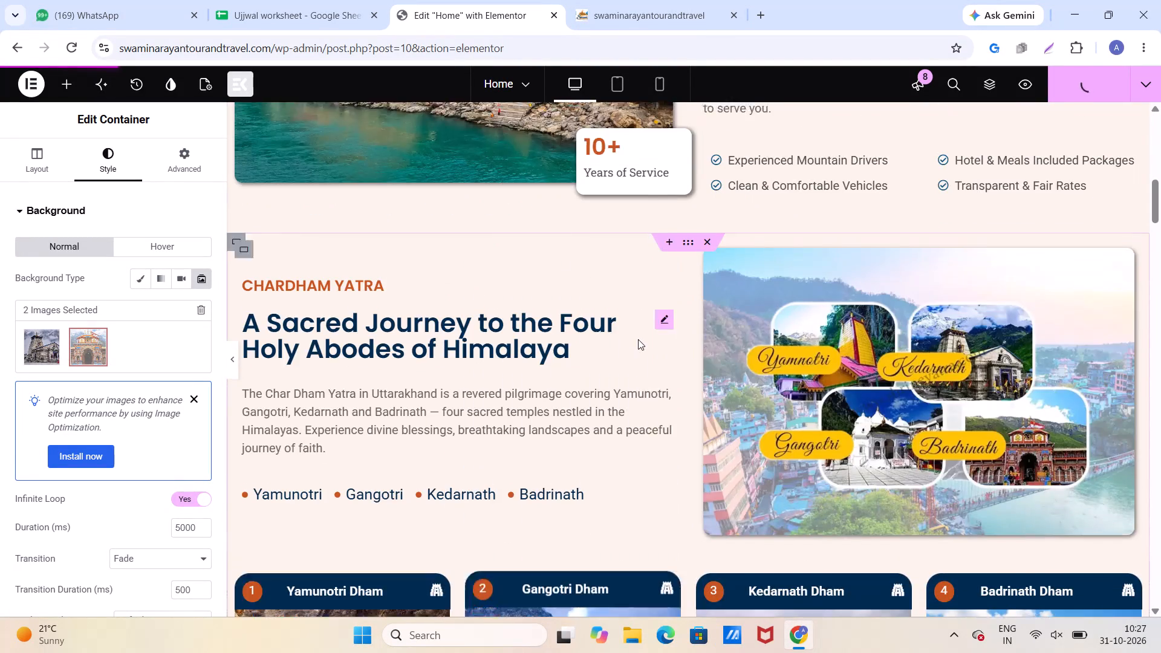
scroll(638, 339, "up", 8)
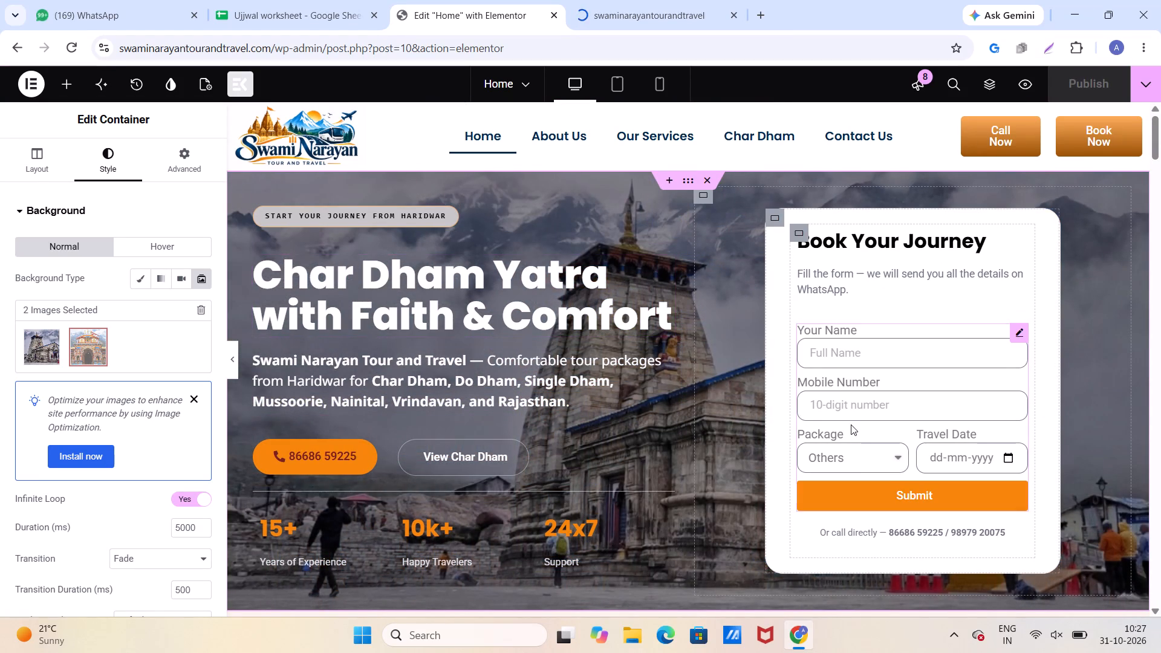
left_click(844, 358)
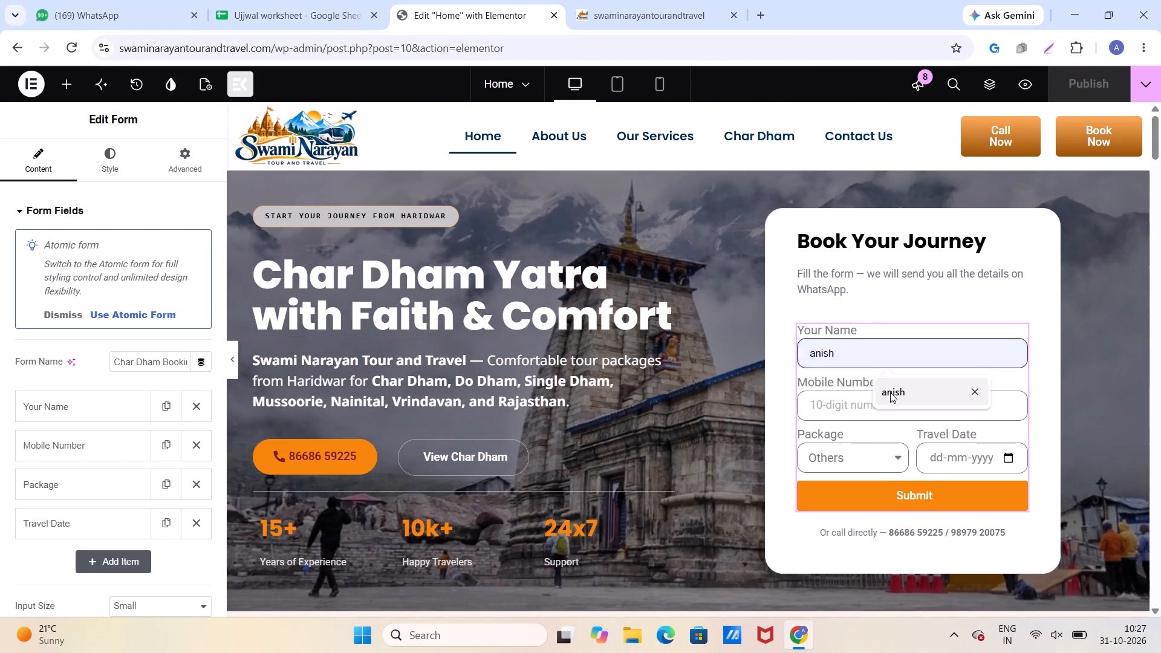
left_click(891, 392)
left_click(864, 412)
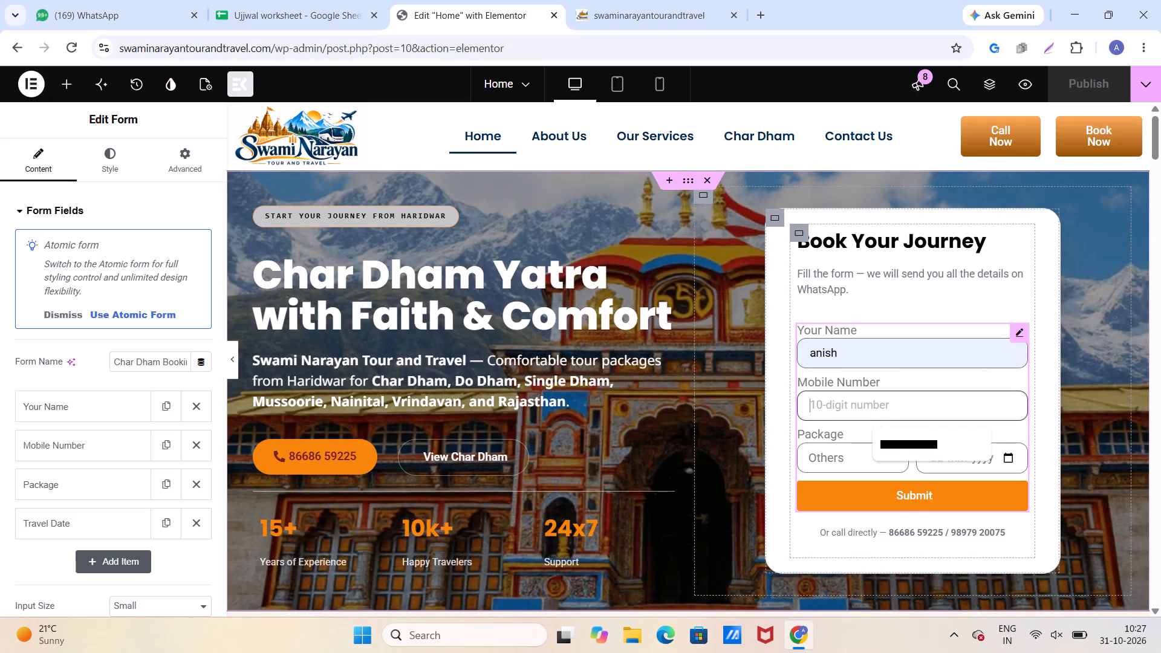
left_click(898, 443)
left_click(853, 460)
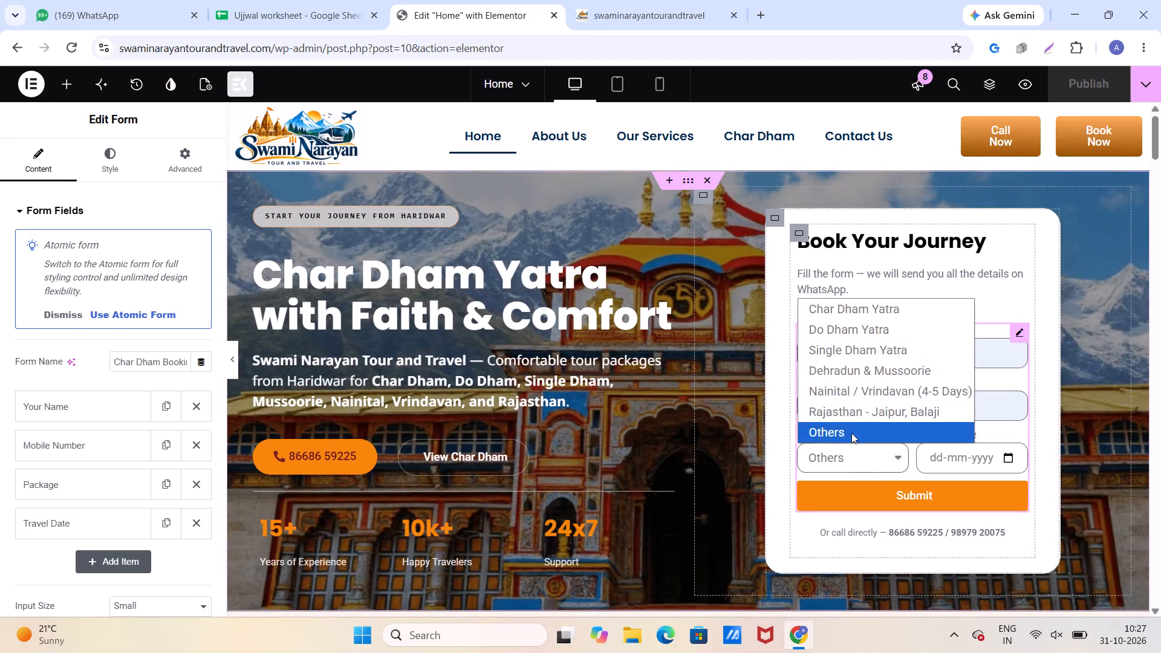
left_click(851, 353)
left_click(954, 461)
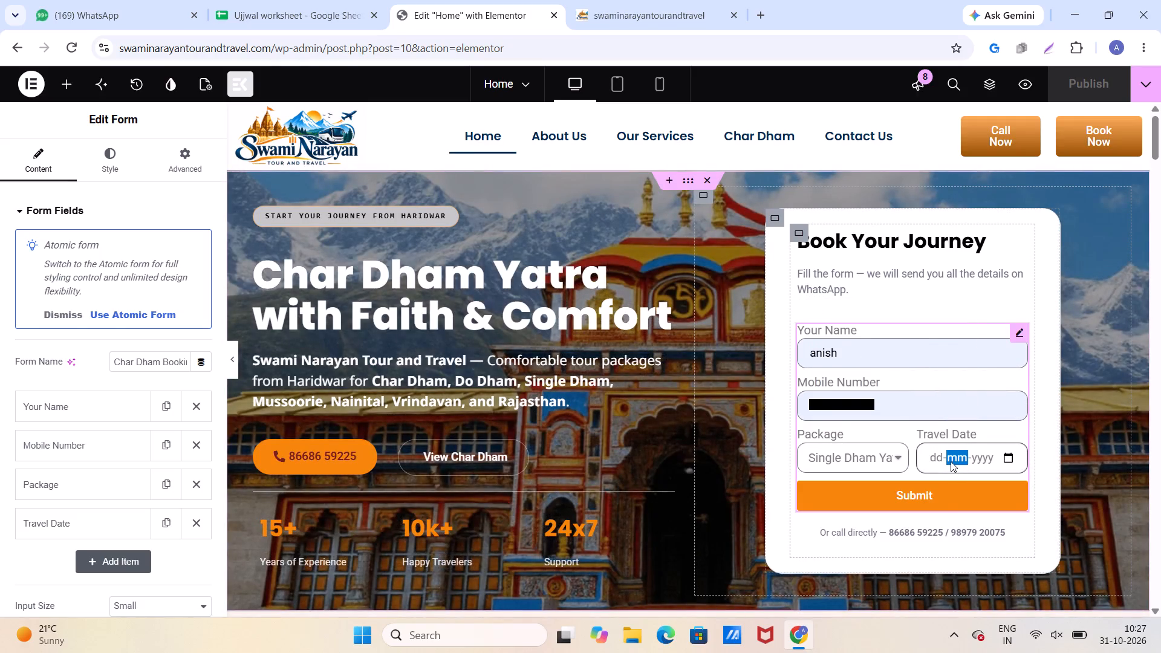
left_click(931, 461)
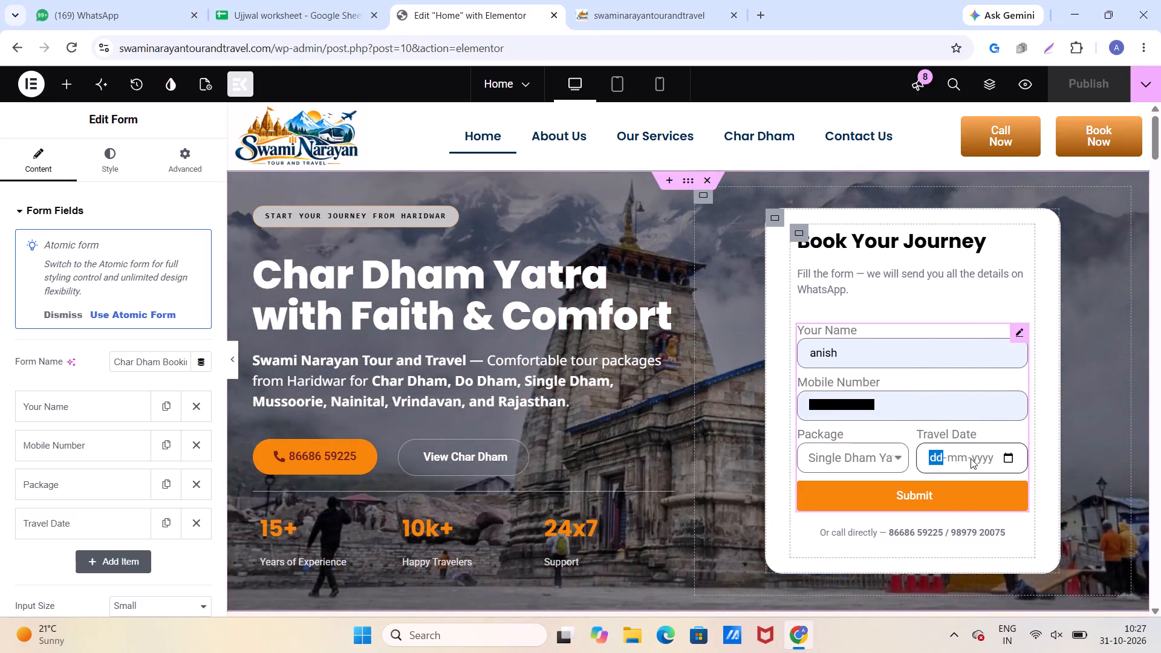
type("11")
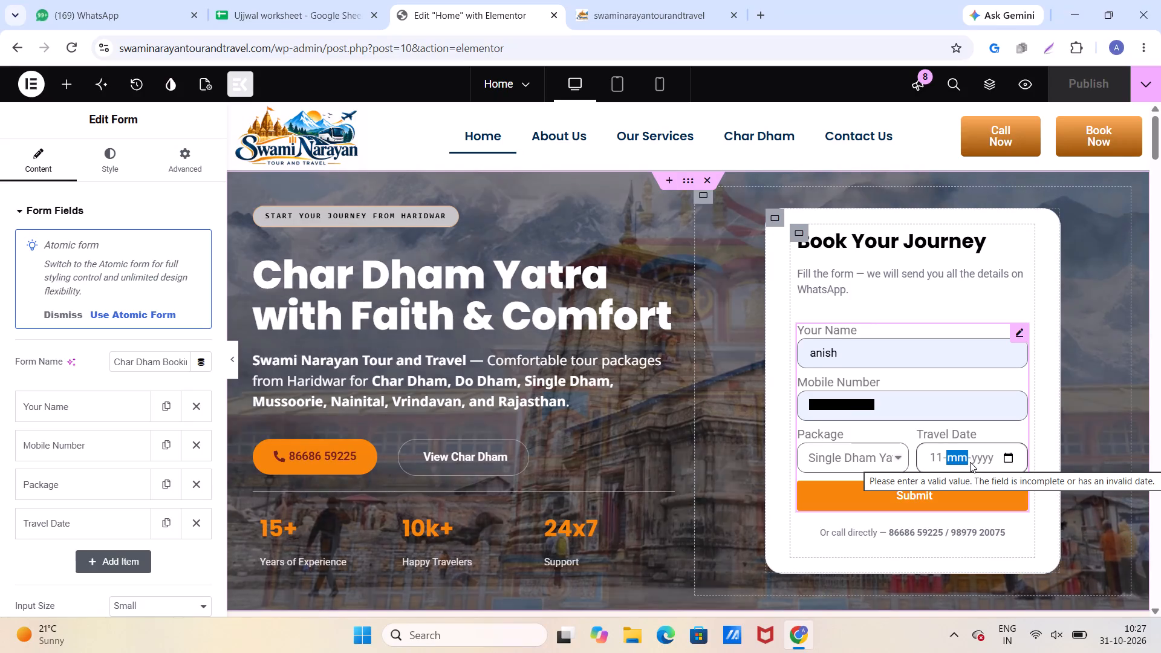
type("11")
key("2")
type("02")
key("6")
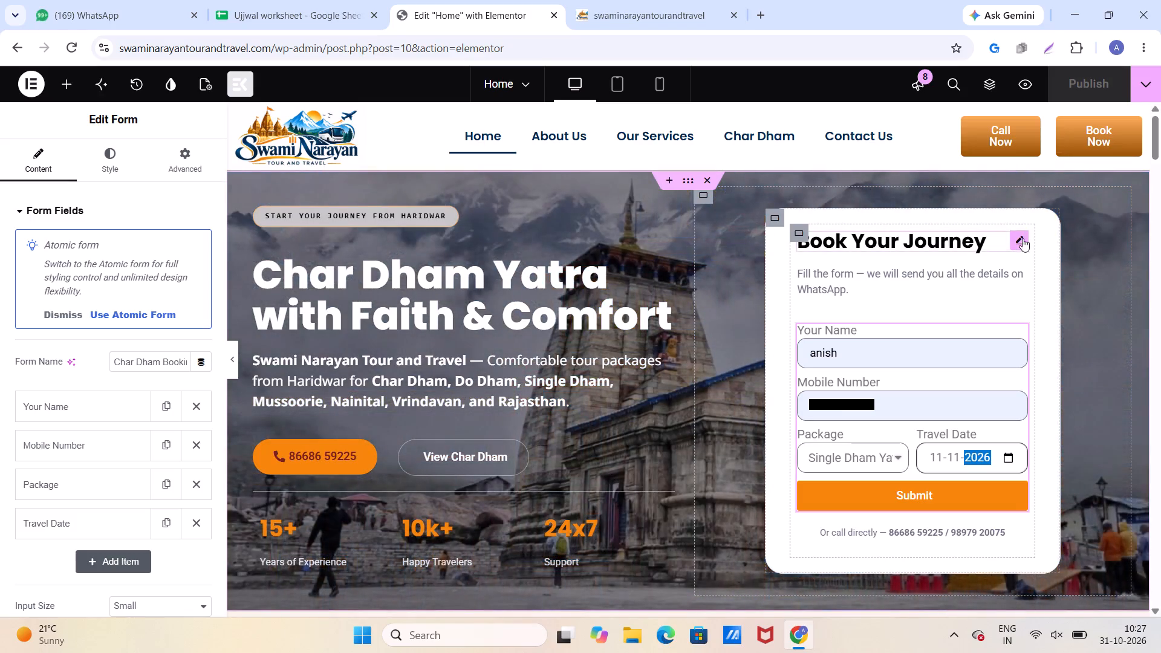
Review the booking form's Email settings, including recipient, subject, message, sender, reply-to and meta data.
left_click(1022, 336)
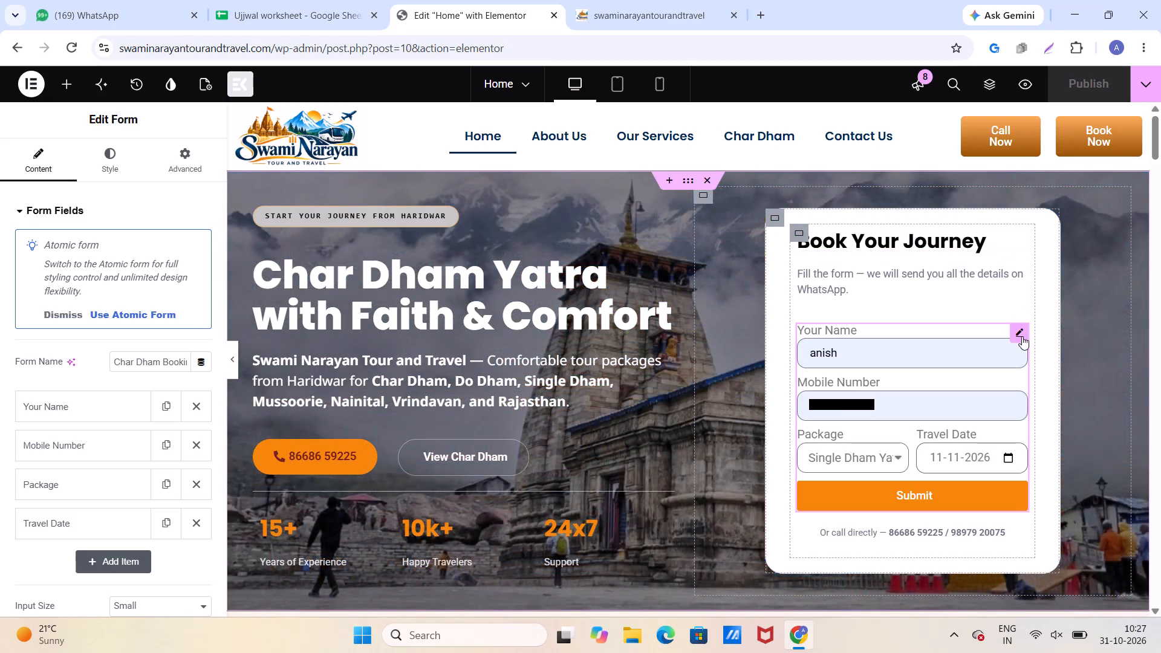
scroll(94, 451, "down", 5)
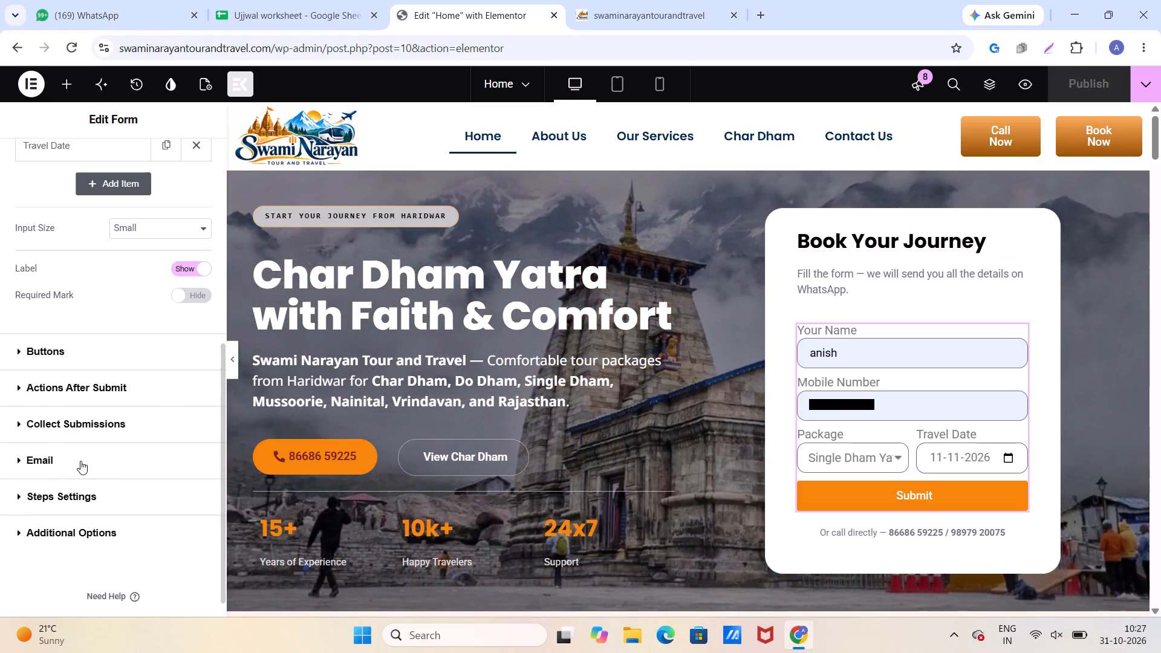
left_click(80, 461)
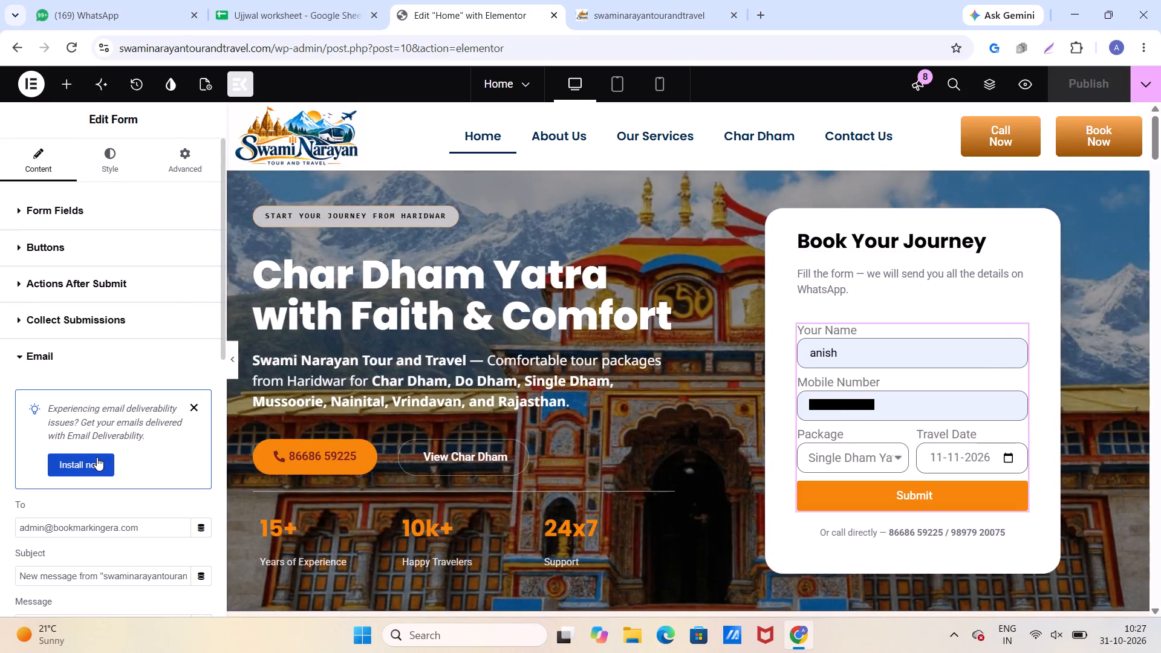
scroll(97, 457, "down", 1)
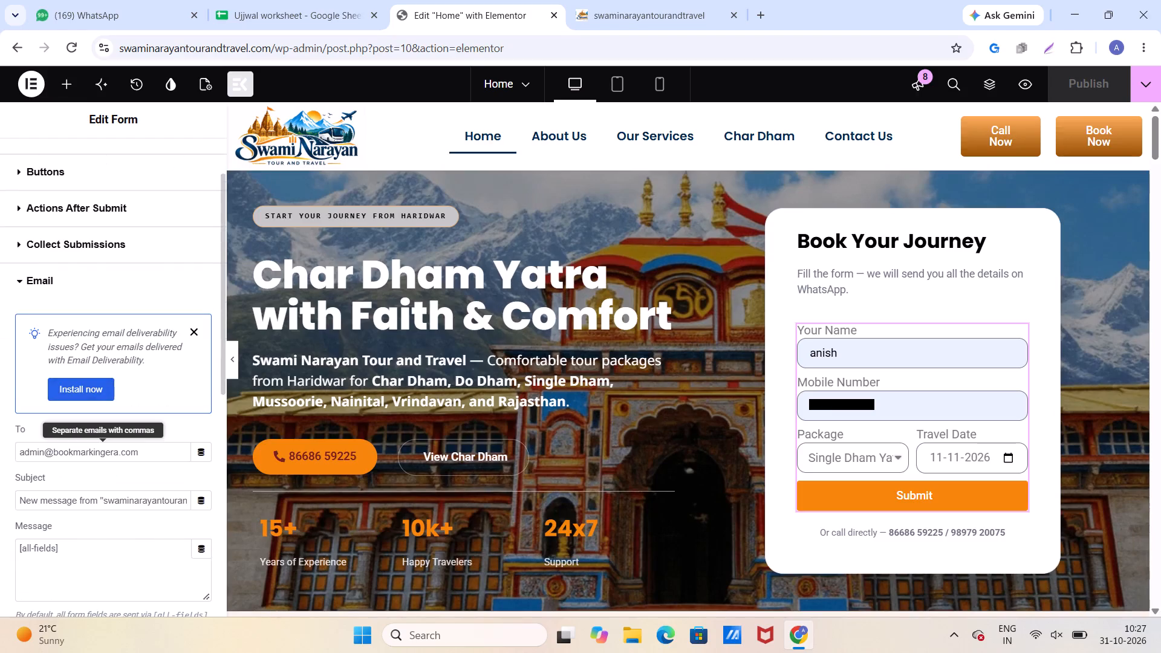
scroll(97, 457, "down", 1)
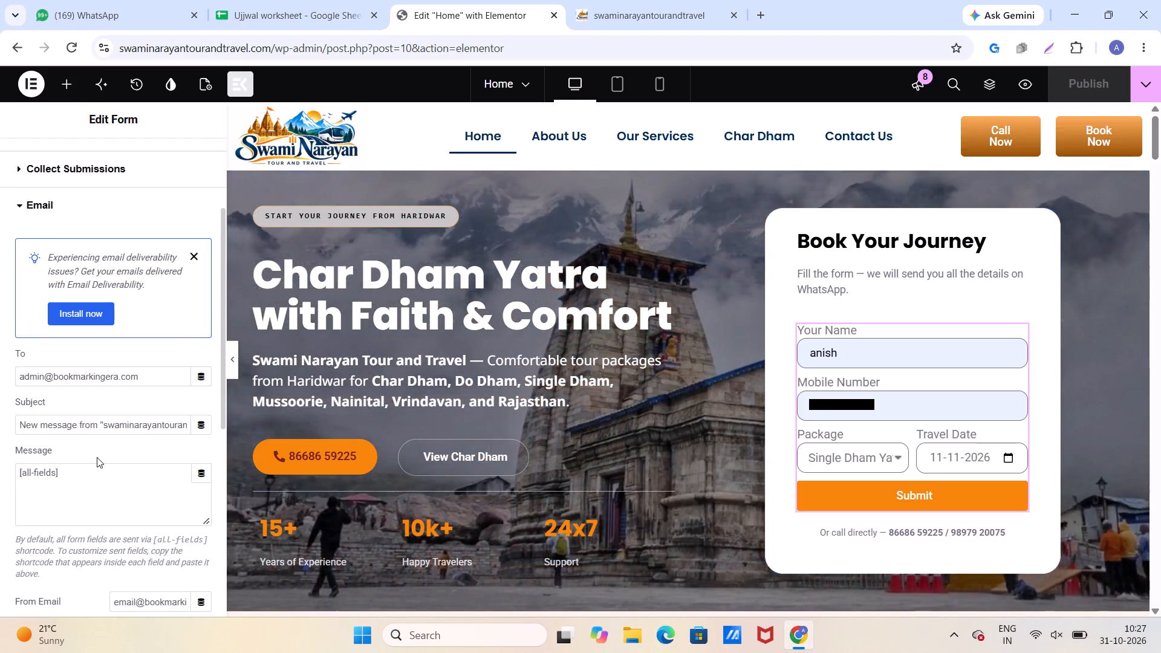
scroll(97, 457, "down", 2)
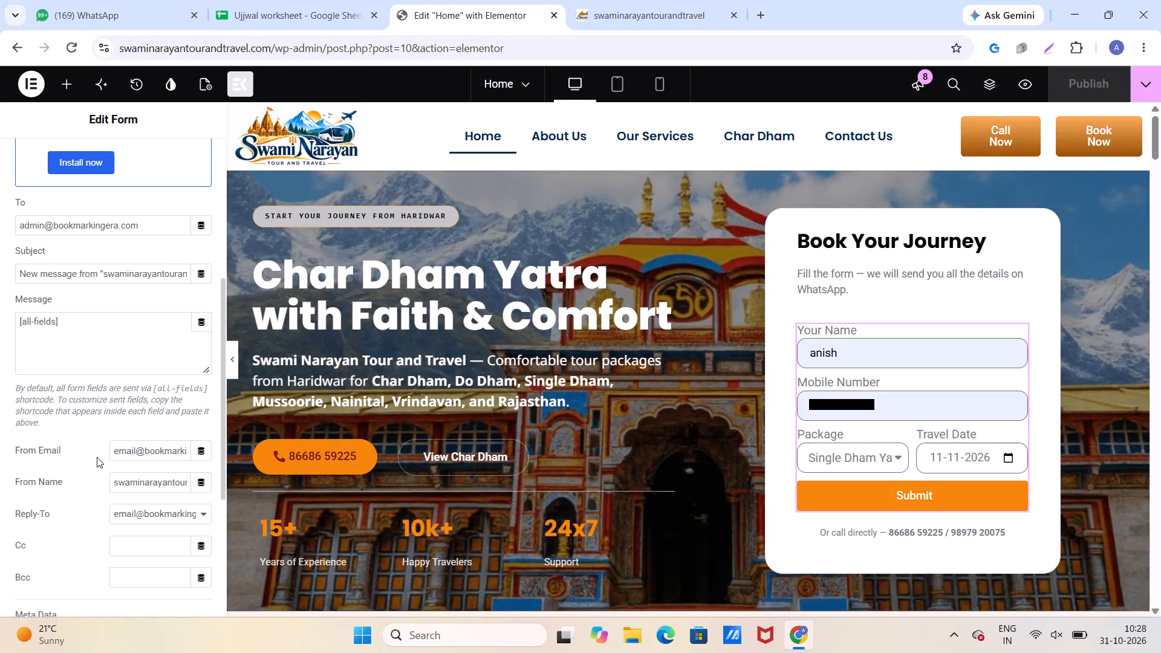
scroll(97, 457, "down", 2)
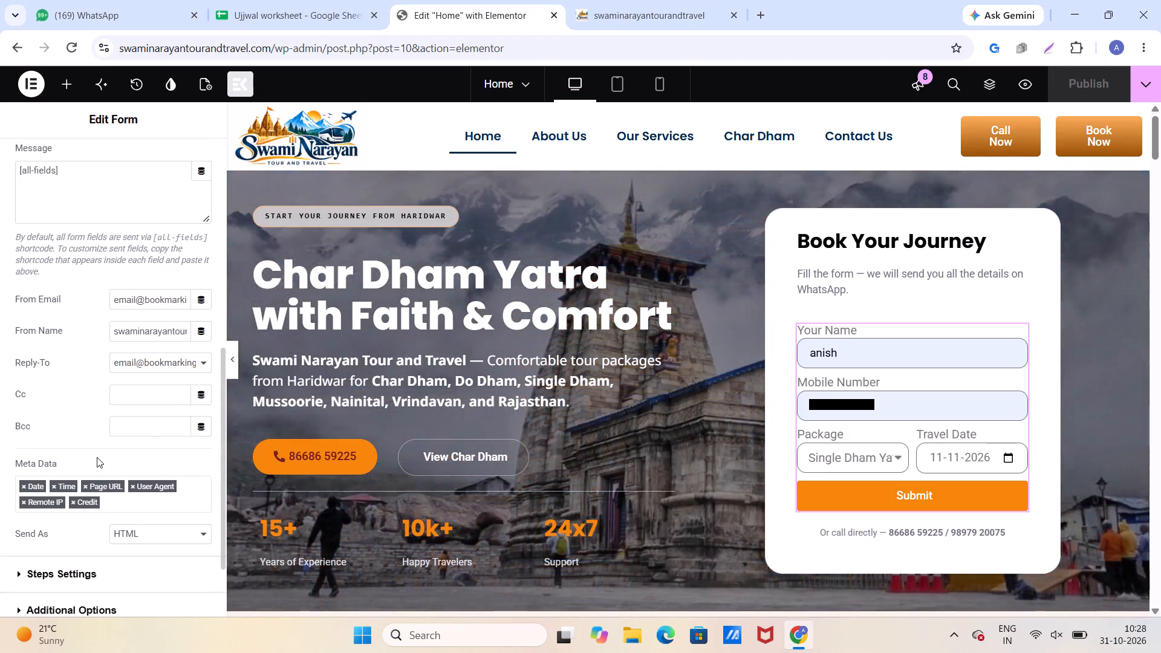
scroll(97, 457, "down", 1)
scroll(97, 457, "up", 2)
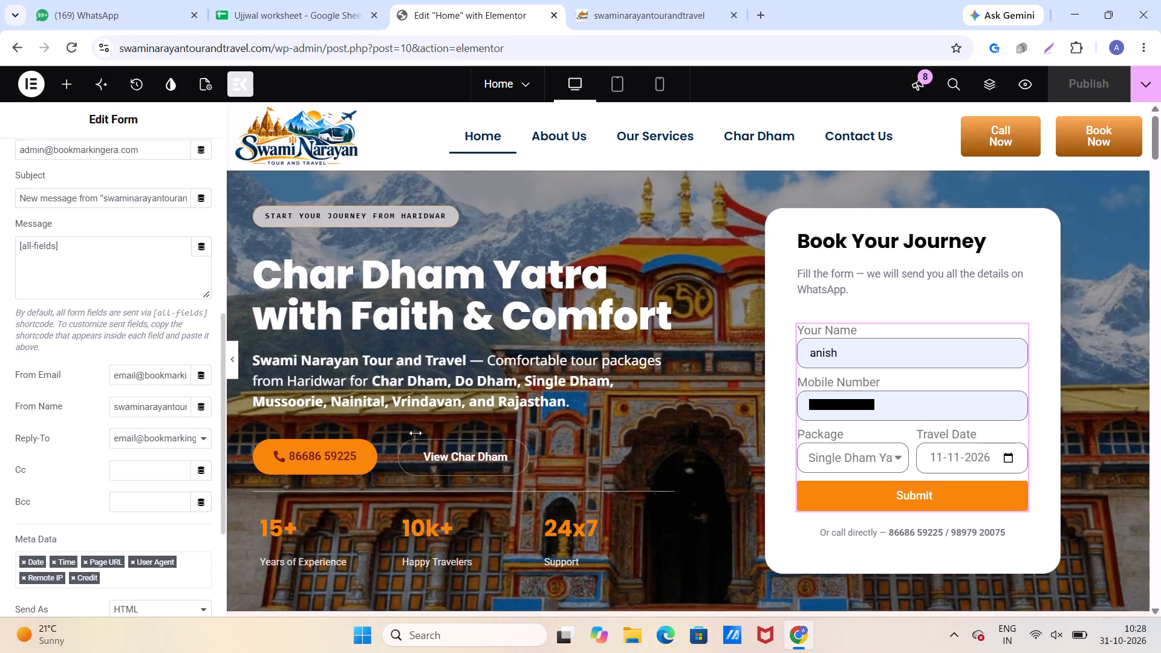
scroll(610, 388, "up", 5)
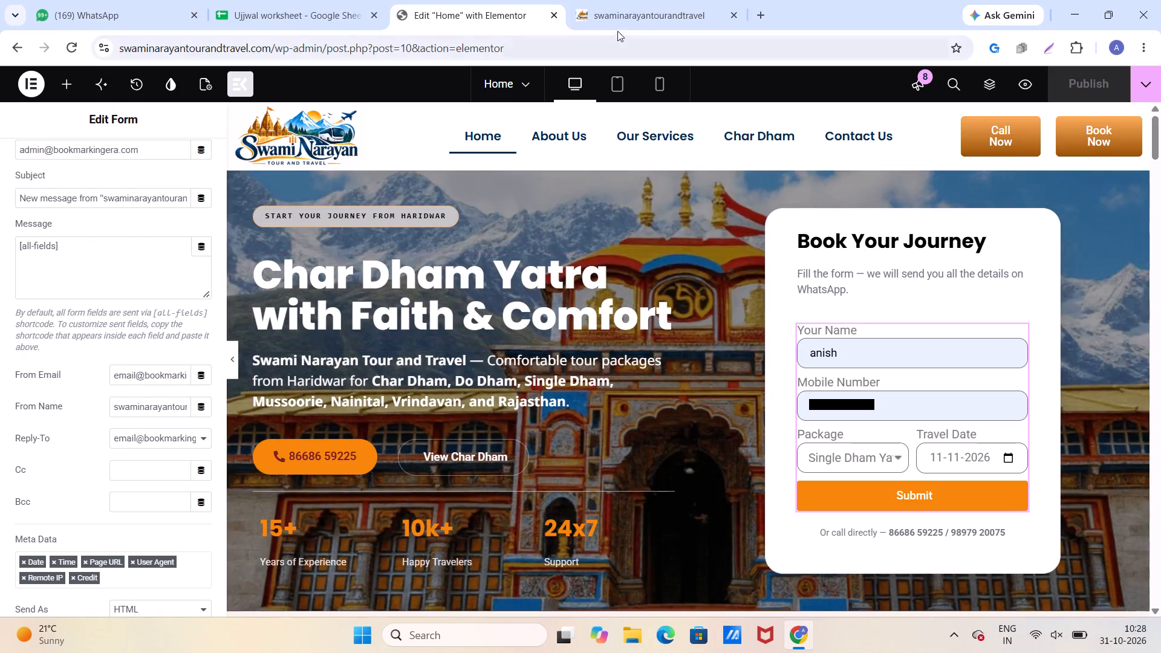
Look over the home page preview from the hero through the packages, vehicles and testimonials down to the footer.
left_click(616, 12)
scroll(629, 288, "down", 4)
scroll(629, 290, "up", 3)
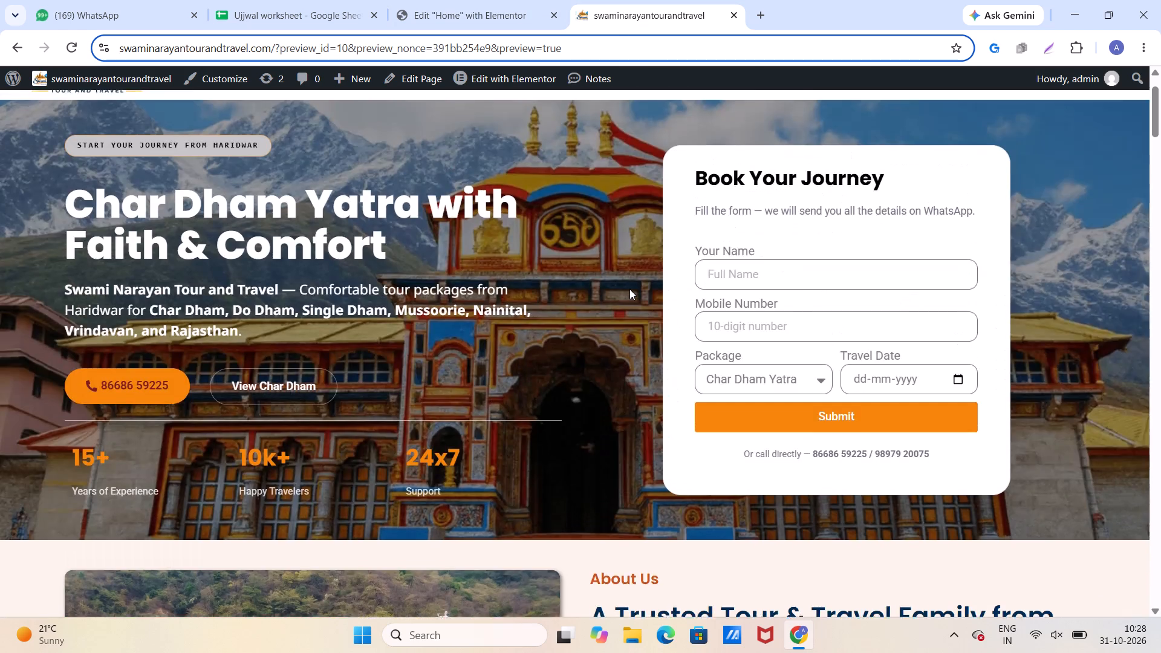
scroll(629, 289, "up", 6)
scroll(629, 289, "down", 8)
scroll(629, 289, "up", 1)
scroll(629, 289, "down", 1)
scroll(629, 289, "up", 1)
scroll(629, 289, "down", 20)
scroll(629, 289, "down", 1)
scroll(626, 300, "up", 1)
scroll(626, 300, "down", 1)
scroll(626, 300, "up", 1)
scroll(626, 300, "down", 2)
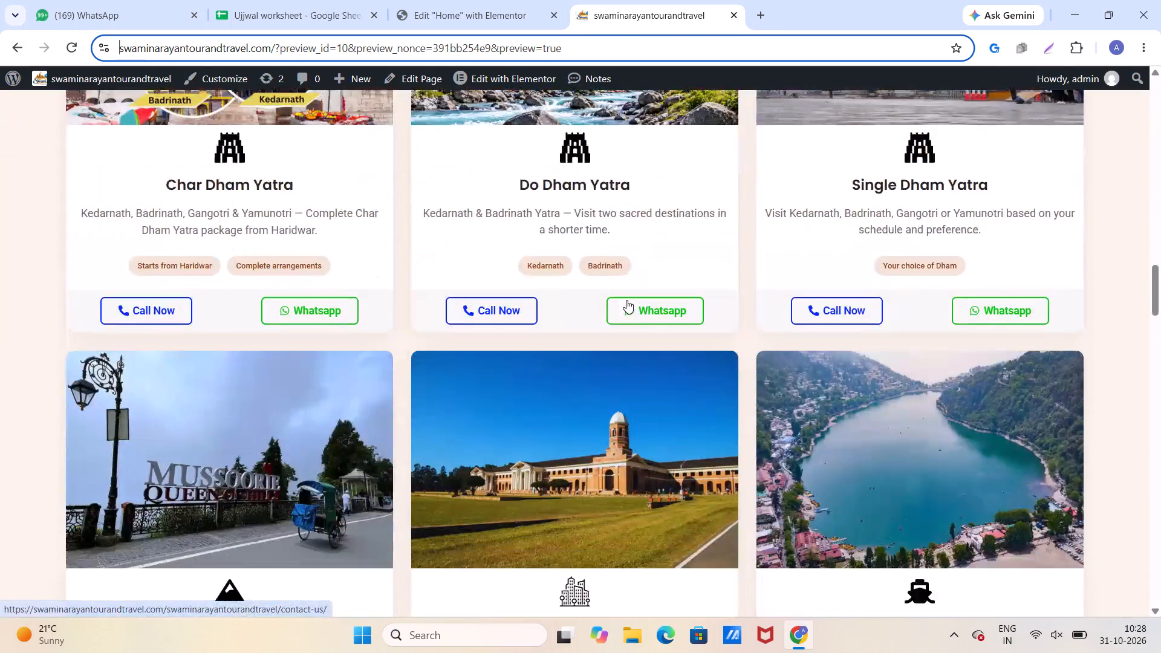
scroll(626, 300, "down", 9)
scroll(626, 300, "up", 1)
scroll(626, 300, "down", 7)
scroll(625, 302, "up", 1)
scroll(625, 302, "down", 1)
scroll(625, 302, "up", 1)
scroll(623, 322, "down", 15)
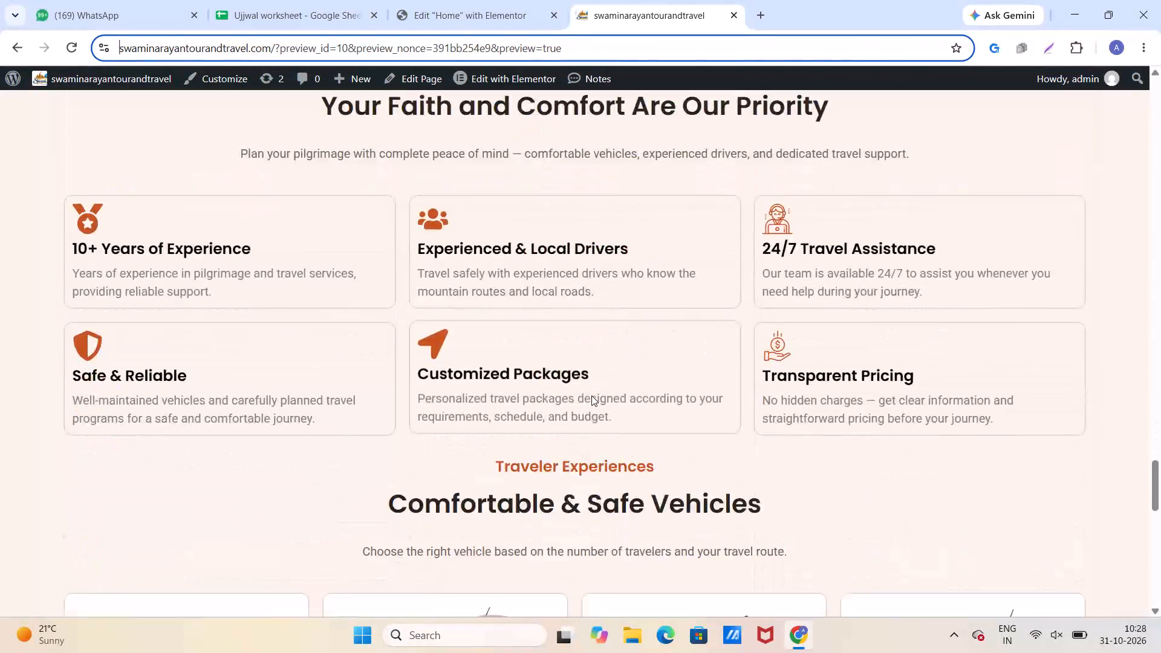
scroll(591, 395, "down", 6)
scroll(591, 395, "up", 1)
scroll(591, 395, "down", 1)
scroll(591, 395, "up", 1)
scroll(591, 395, "down", 17)
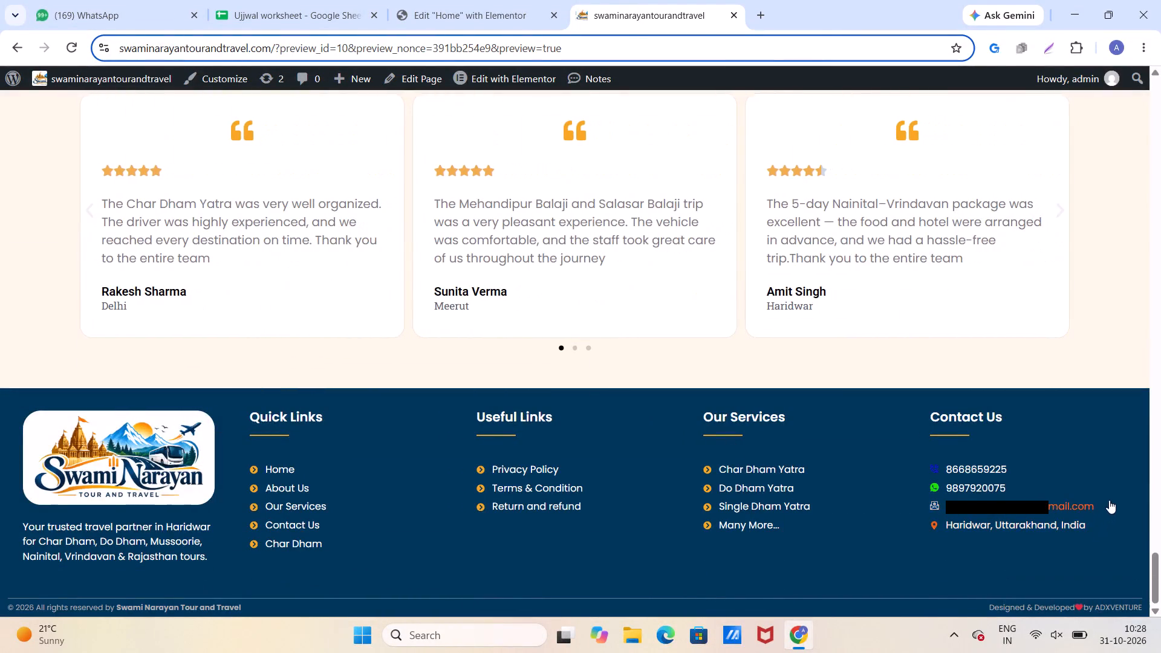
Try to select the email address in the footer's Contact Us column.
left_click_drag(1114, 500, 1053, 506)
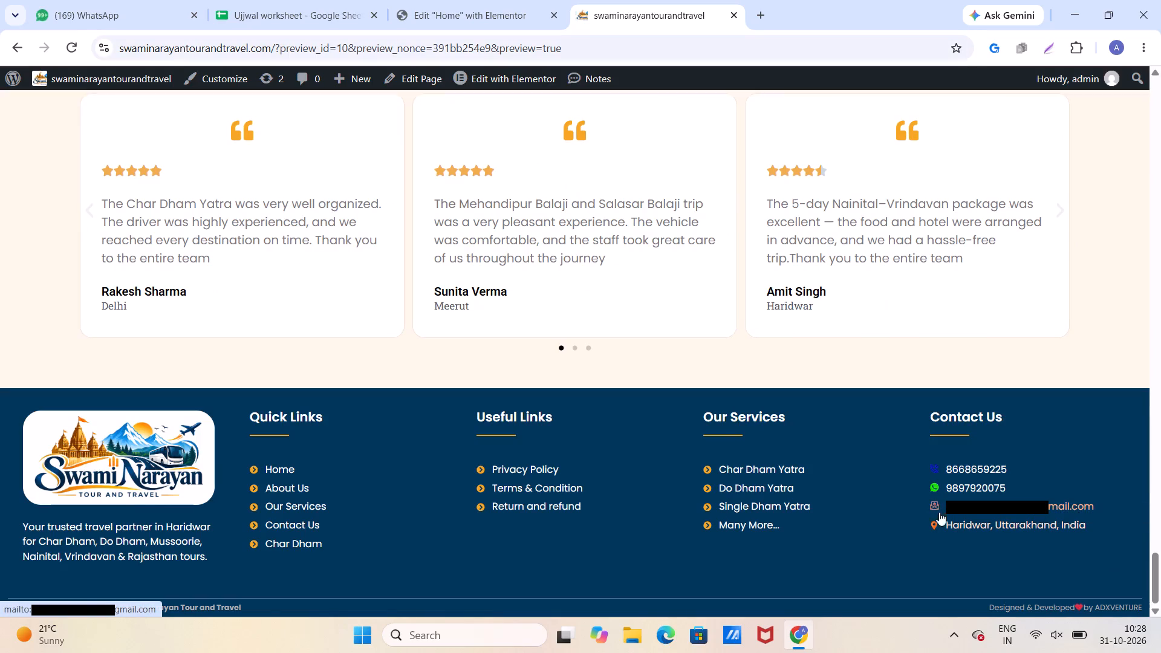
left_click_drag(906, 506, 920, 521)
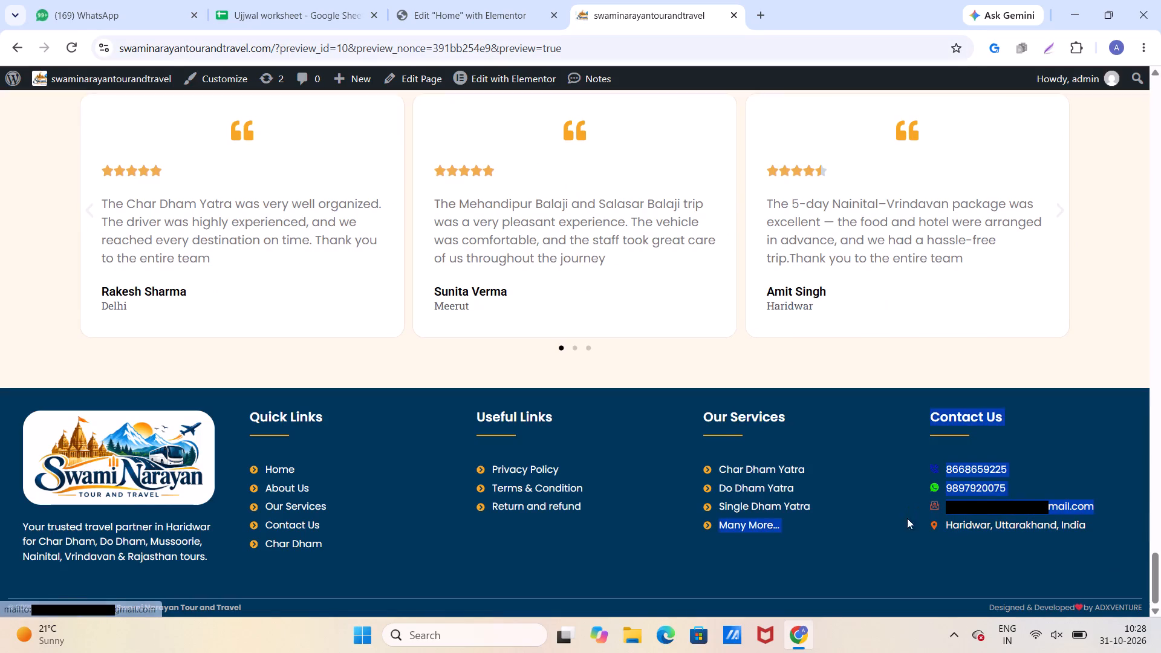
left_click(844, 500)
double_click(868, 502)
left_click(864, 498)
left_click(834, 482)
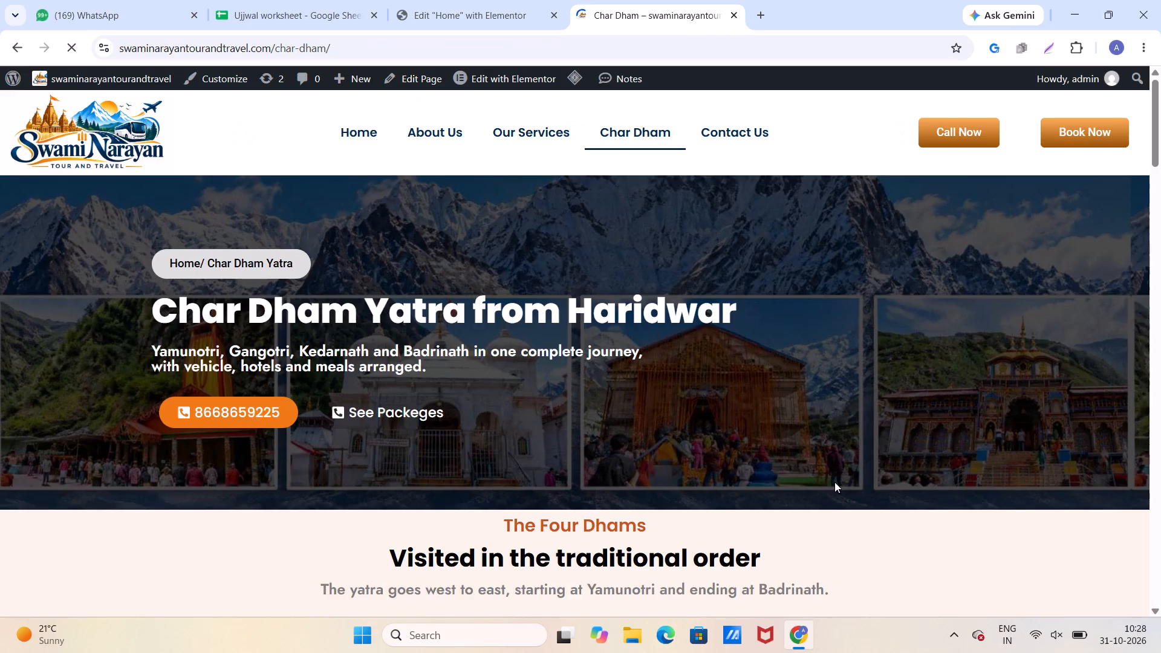
Look over the Char Dham page from its hero through the Why Choose Us section down to the footer.
scroll(860, 486, "down", 6)
scroll(862, 492, "up", 1)
scroll(862, 493, "down", 3)
scroll(862, 495, "up", 1)
scroll(862, 495, "down", 9)
scroll(856, 489, "up", 1)
scroll(856, 489, "down", 5)
scroll(854, 489, "up", 1)
scroll(854, 489, "down", 1)
scroll(854, 489, "up", 1)
scroll(853, 487, "down", 1)
scroll(853, 487, "up", 1)
scroll(853, 487, "down", 1)
scroll(853, 487, "up", 1)
scroll(853, 487, "down", 1)
scroll(853, 487, "up", 1)
scroll(853, 487, "down", 2)
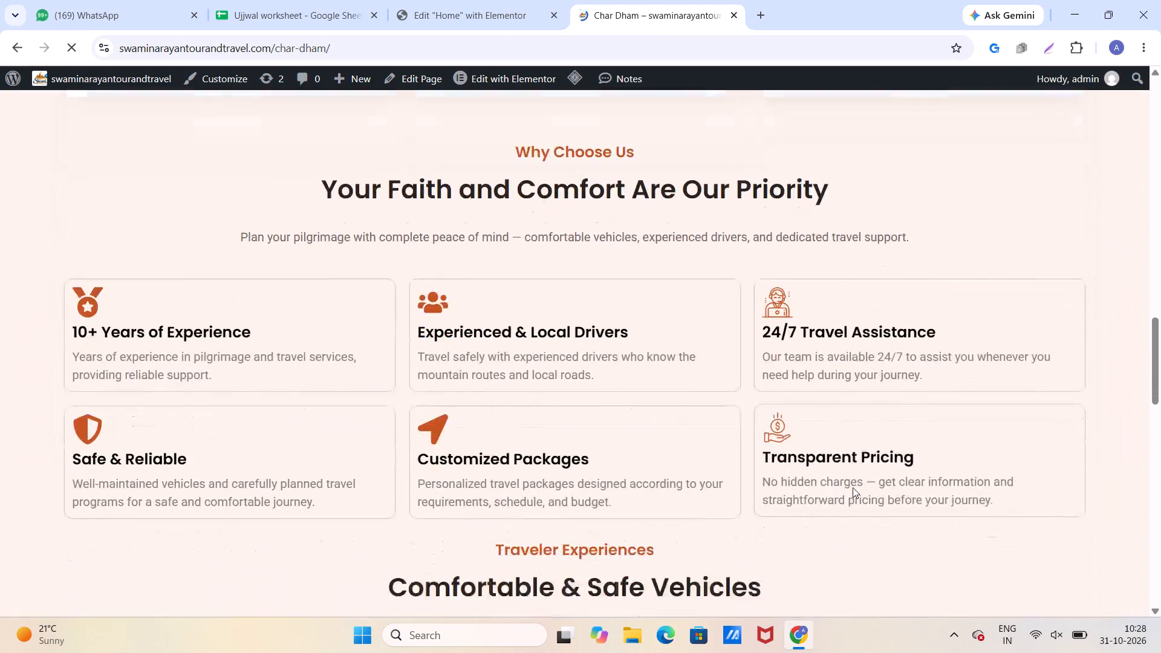
scroll(773, 487, "down", 13)
scroll(771, 487, "up", 1)
scroll(771, 487, "down", 3)
scroll(771, 487, "up", 1)
scroll(771, 487, "down", 11)
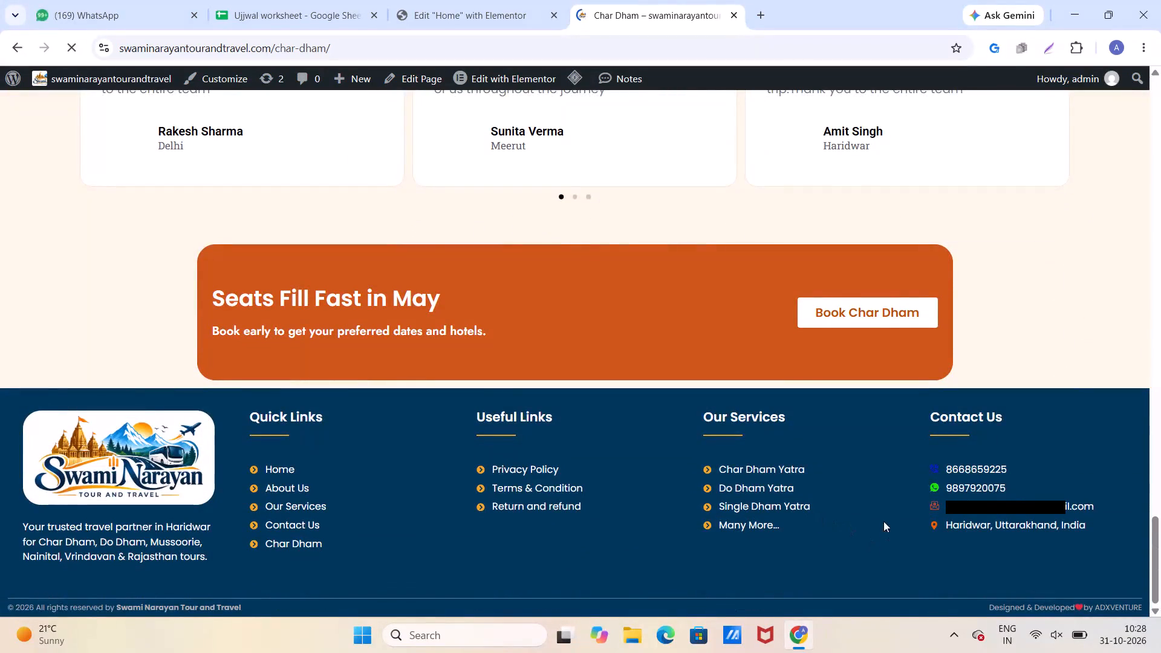
Copy the contact email address from the Contact Us column of the Char Dham page's footer.
left_click_drag(872, 501, 956, 505)
left_click_drag(887, 484, 954, 516)
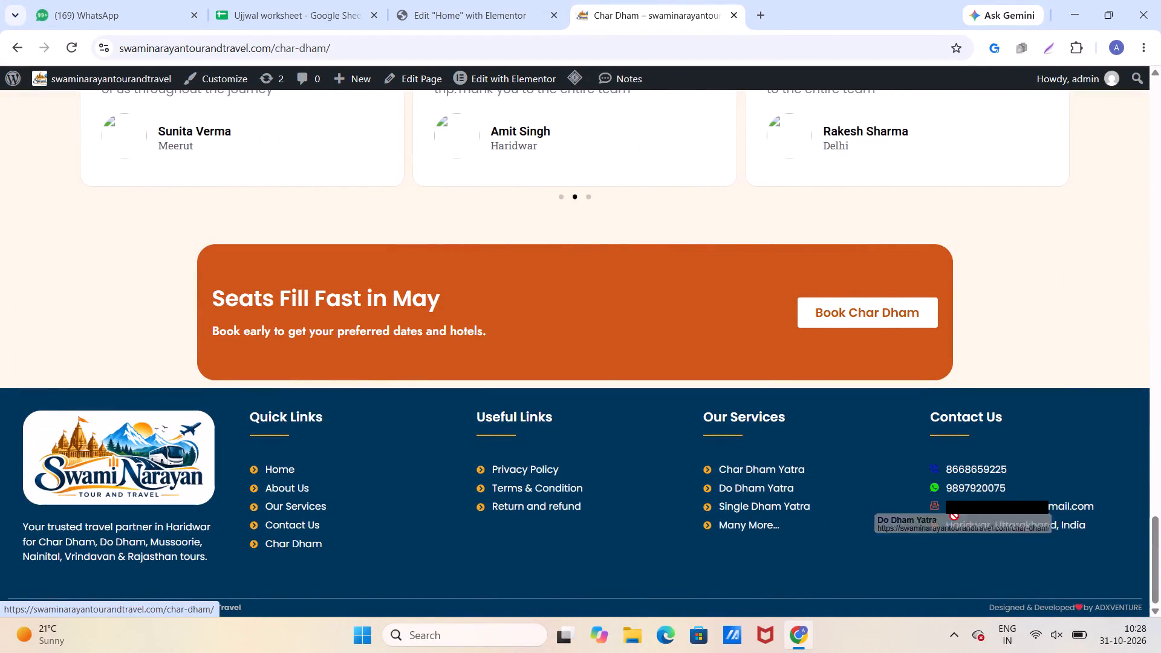
left_click_drag(954, 516, 994, 522)
left_click_drag(902, 508, 1084, 510)
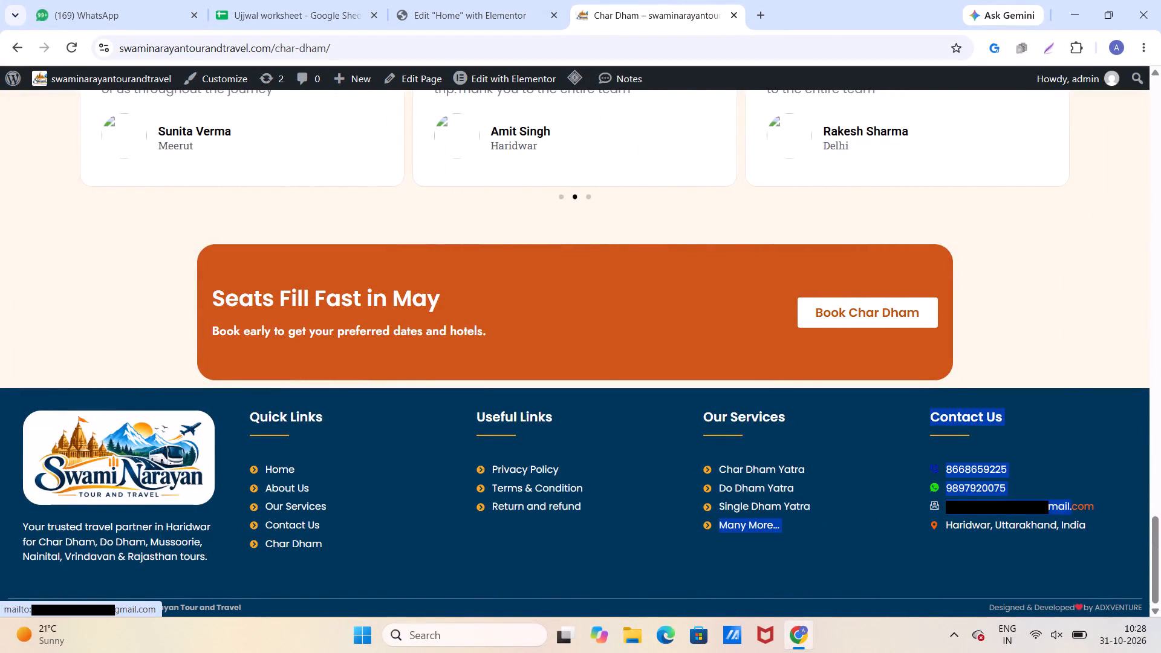
left_click_drag(1084, 510, 873, 490)
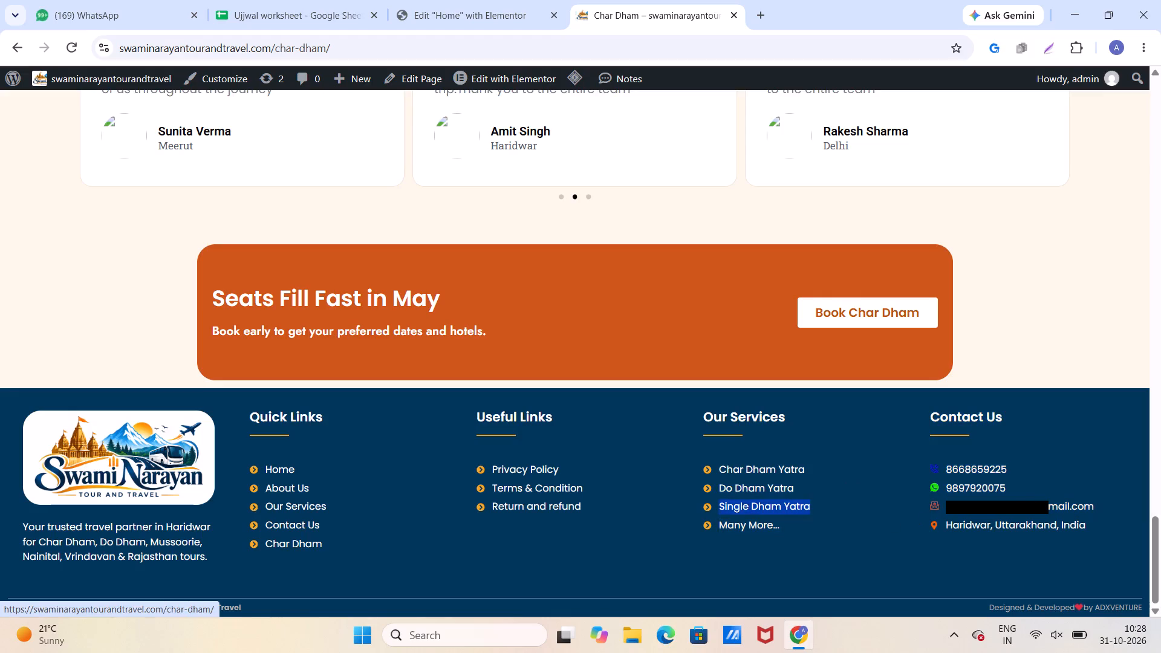
left_click_drag(873, 490, 908, 467)
left_click_drag(914, 495, 929, 500)
left_click_drag(917, 500, 948, 507)
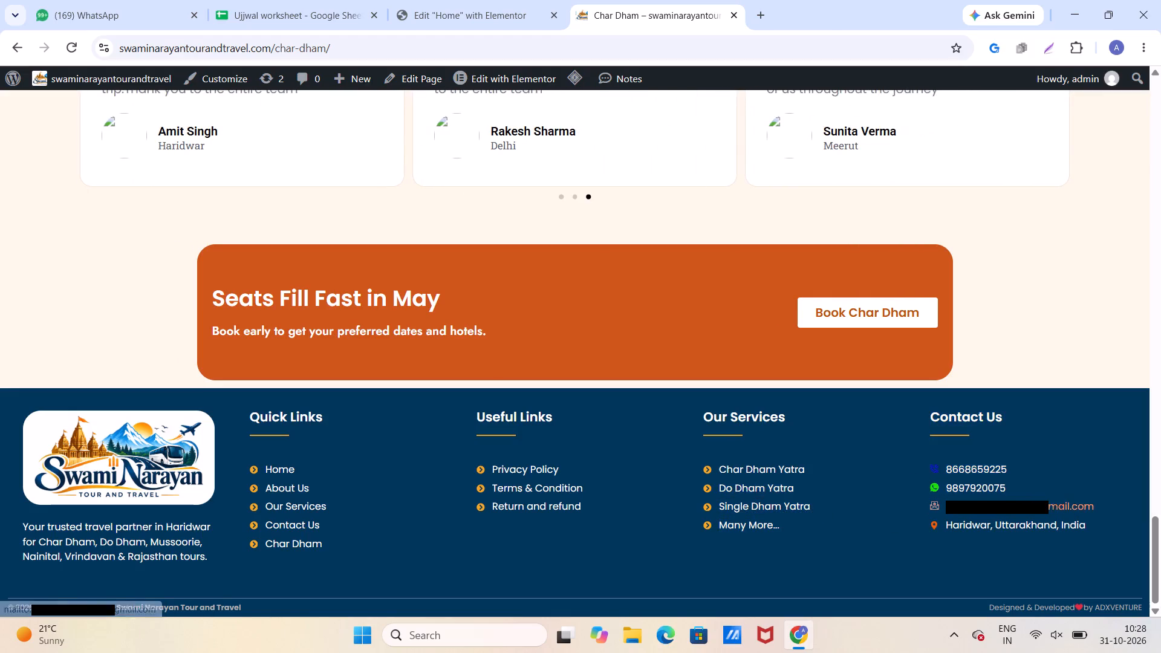
left_click_drag(948, 507, 1094, 512)
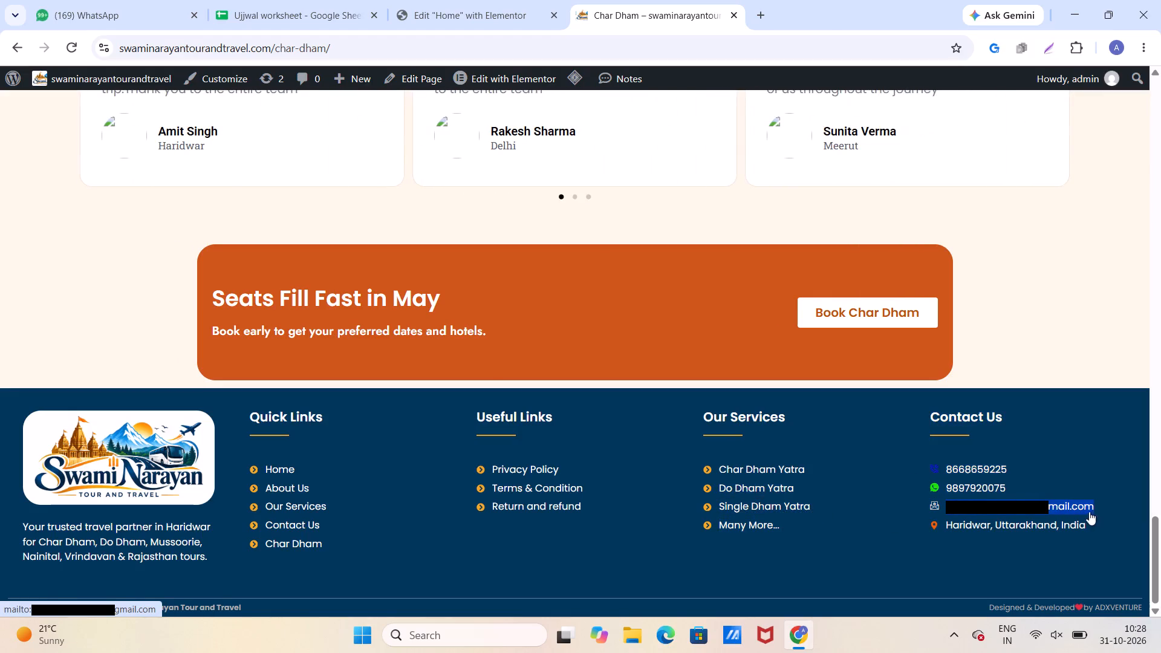
key("ctrl+c")
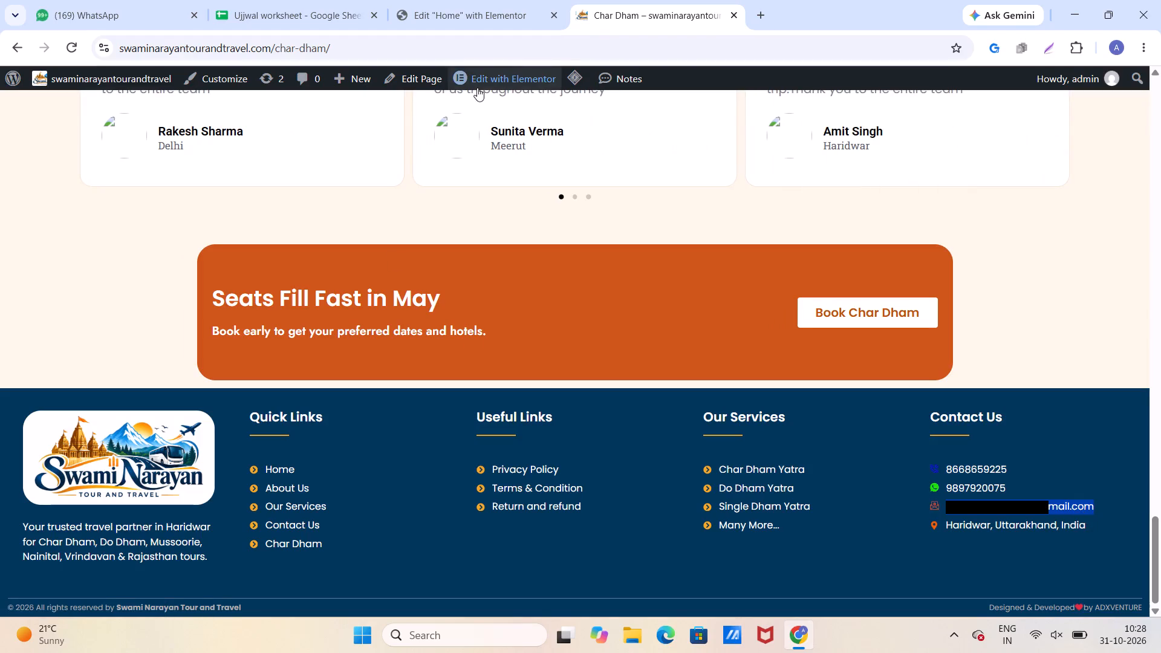
Replace the From Email address of the home page's booking form with the copied contact email address.
left_click(460, 24)
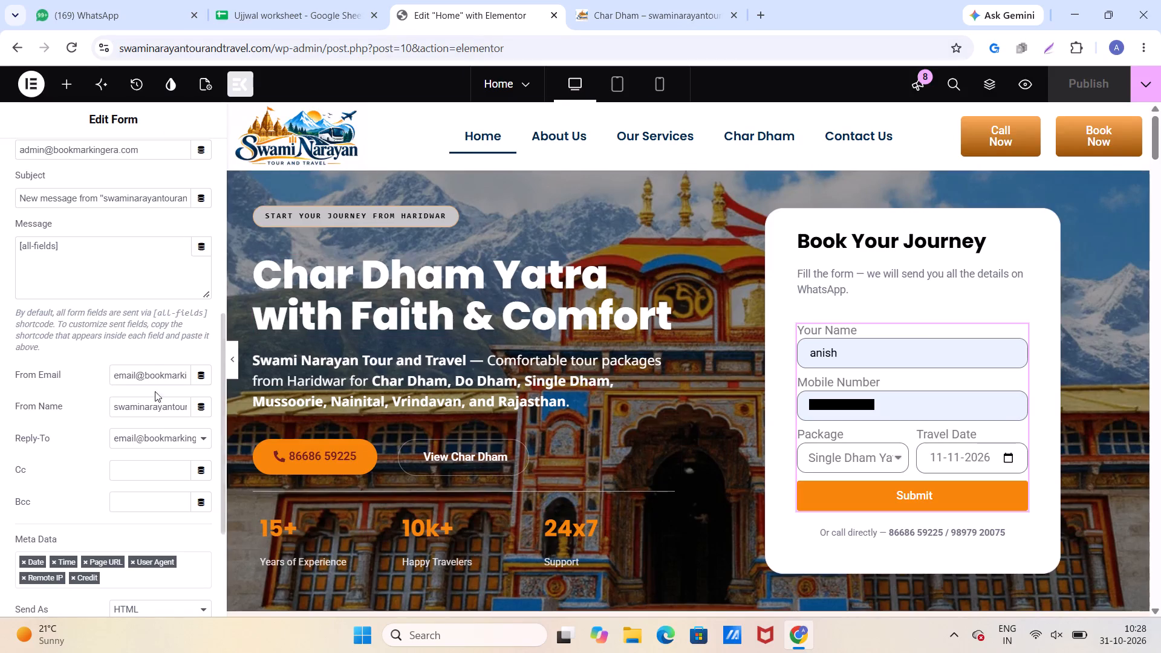
left_click(145, 377)
key("ctrl+a")
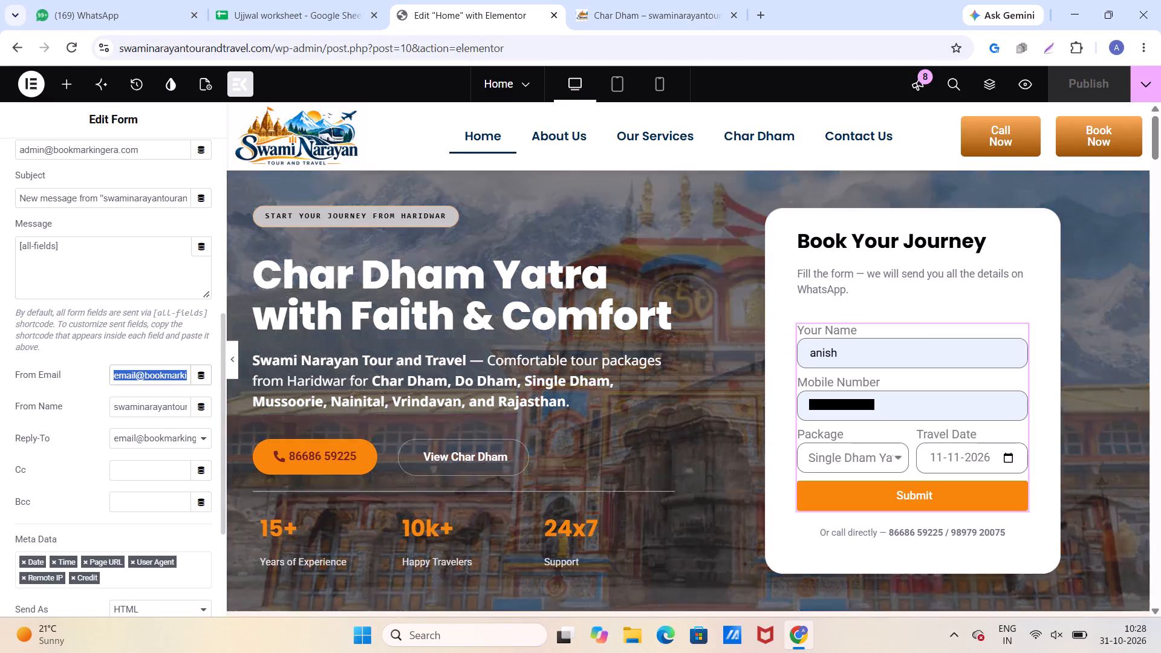
key("BackSpace")
key("ctrl+v")
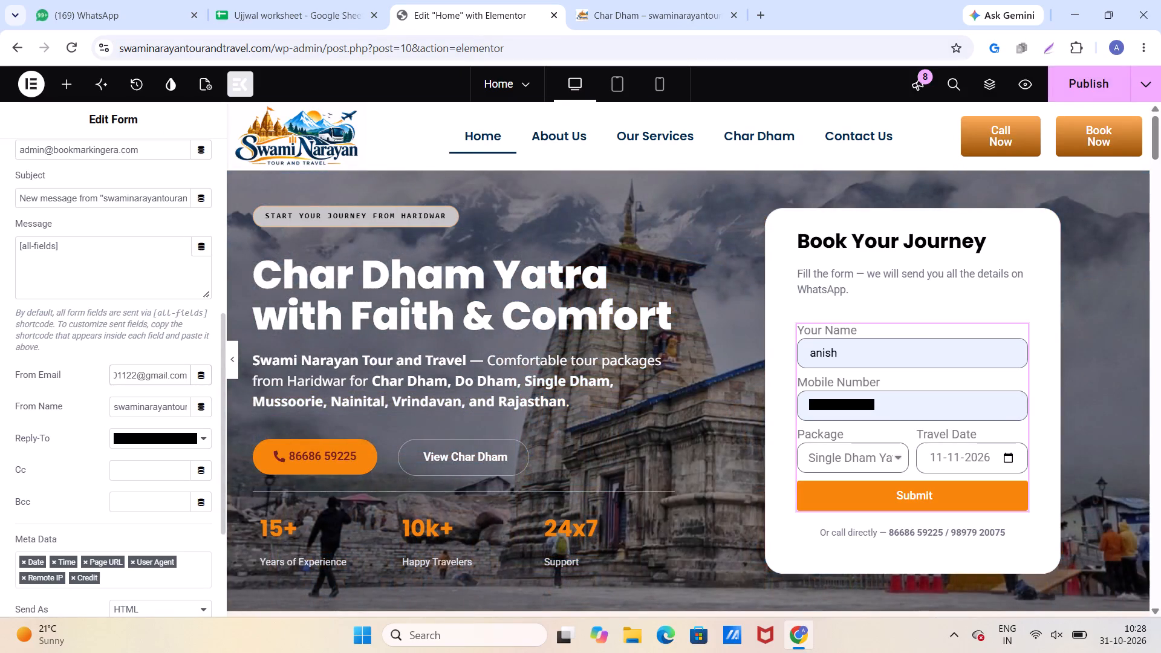
Replace the booking form's To address with the copied contact email address.
scroll(135, 422, "down", 2)
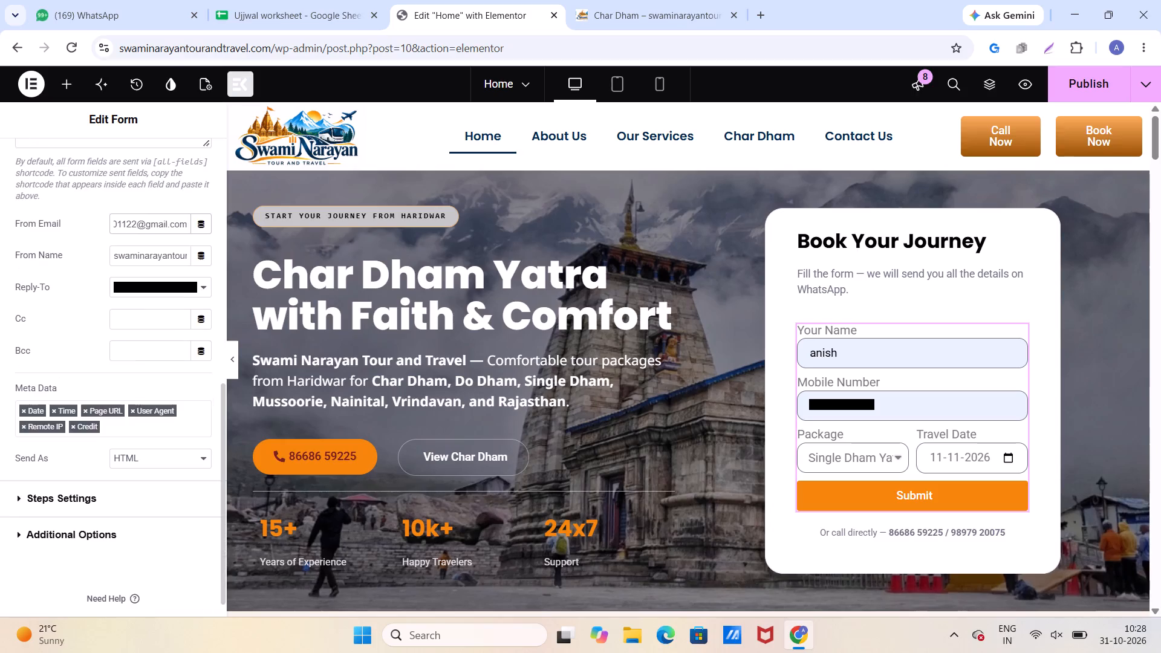
scroll(135, 422, "up", 4)
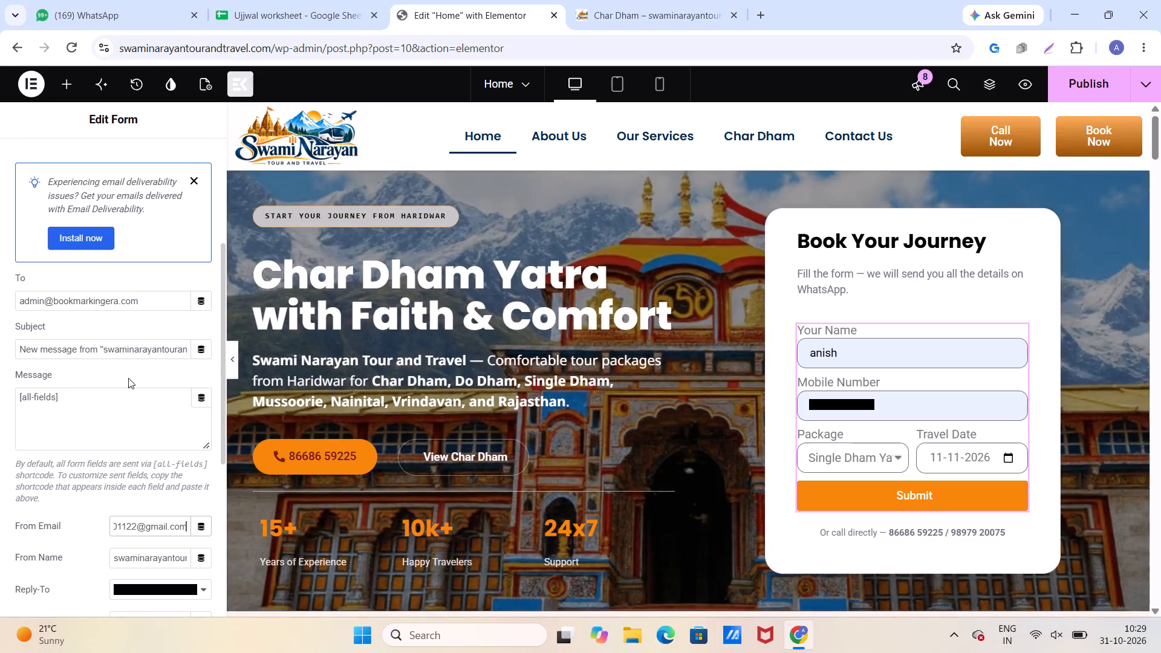
left_click_drag(149, 305, 0, 317)
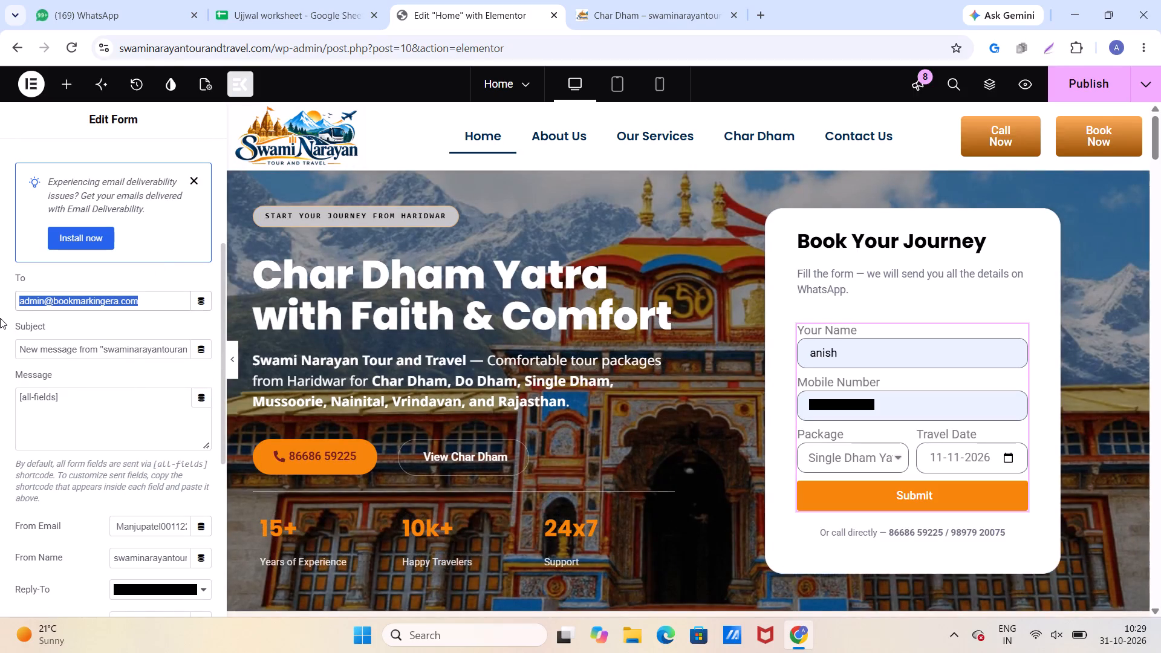
key("ctrl+v")
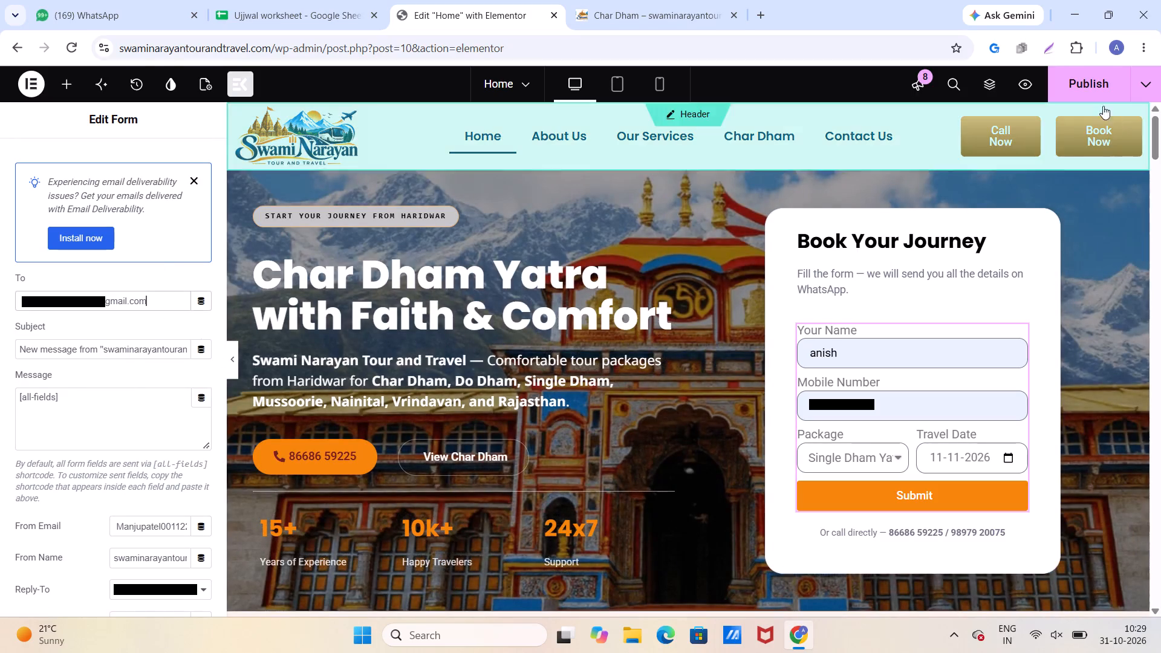
Publish the home page with the new form email settings.
left_click(1087, 83)
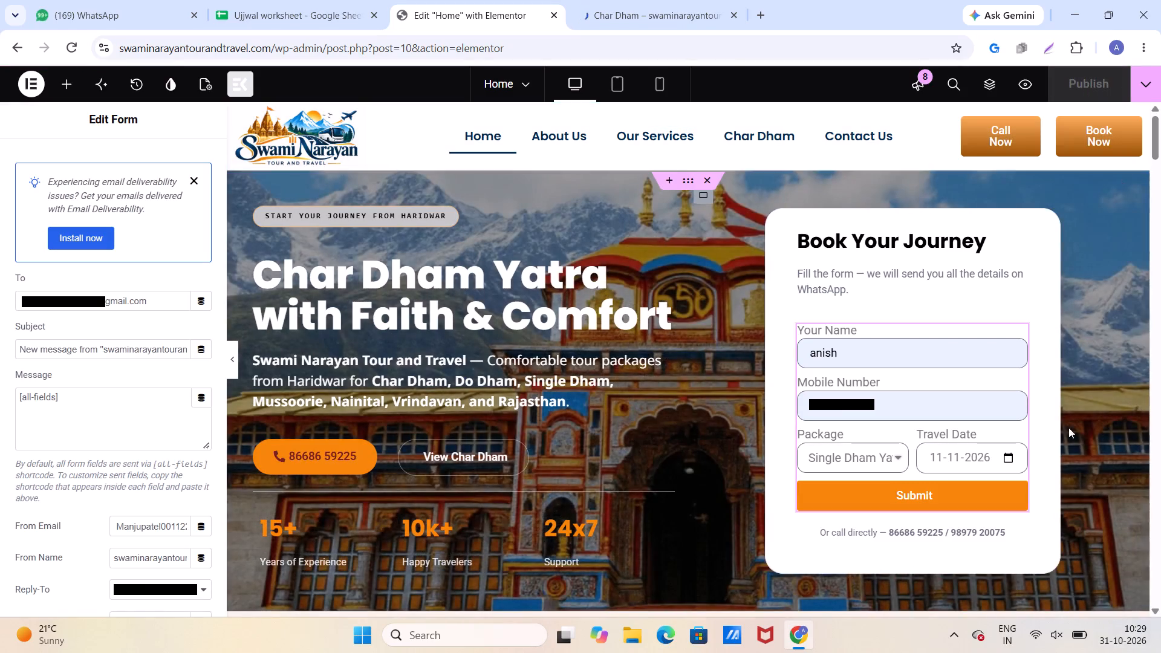
Re-enter the last digit of the test mobile number in the Book Your Journey form and submit the form.
left_click(897, 412)
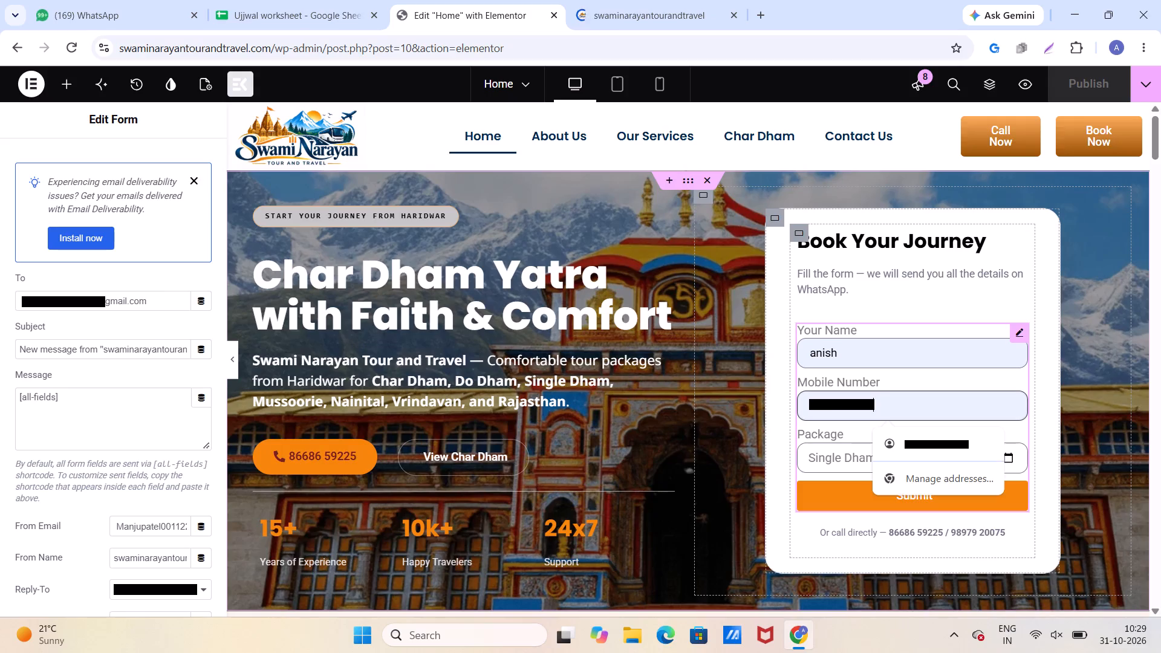
key("BackSpace")
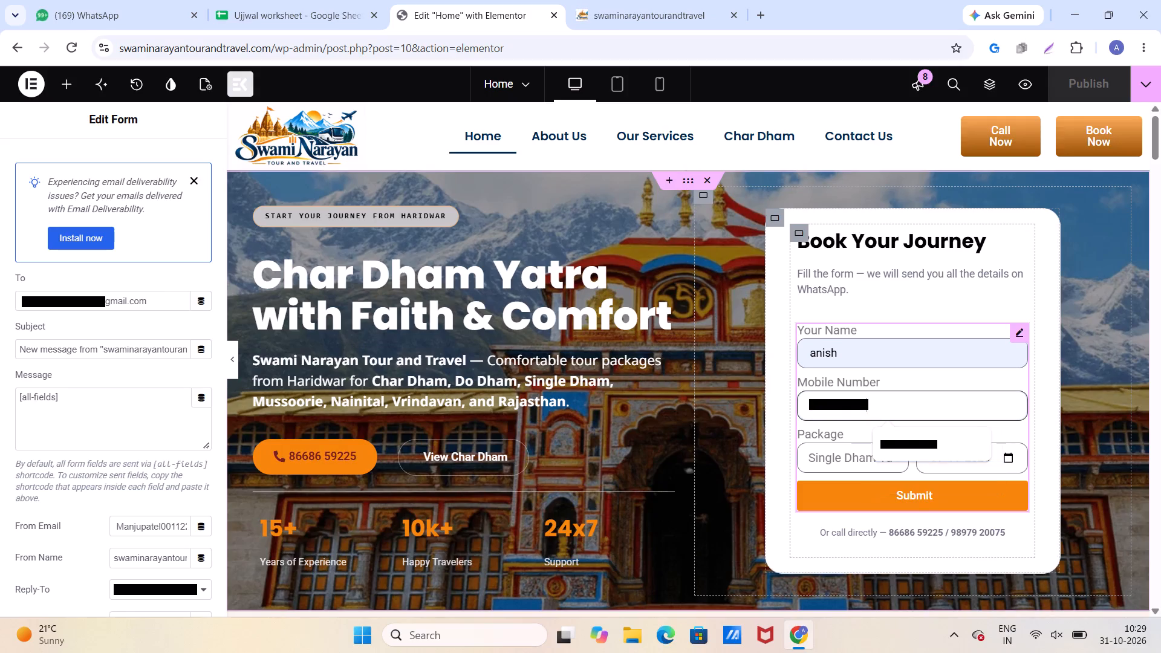
key("3")
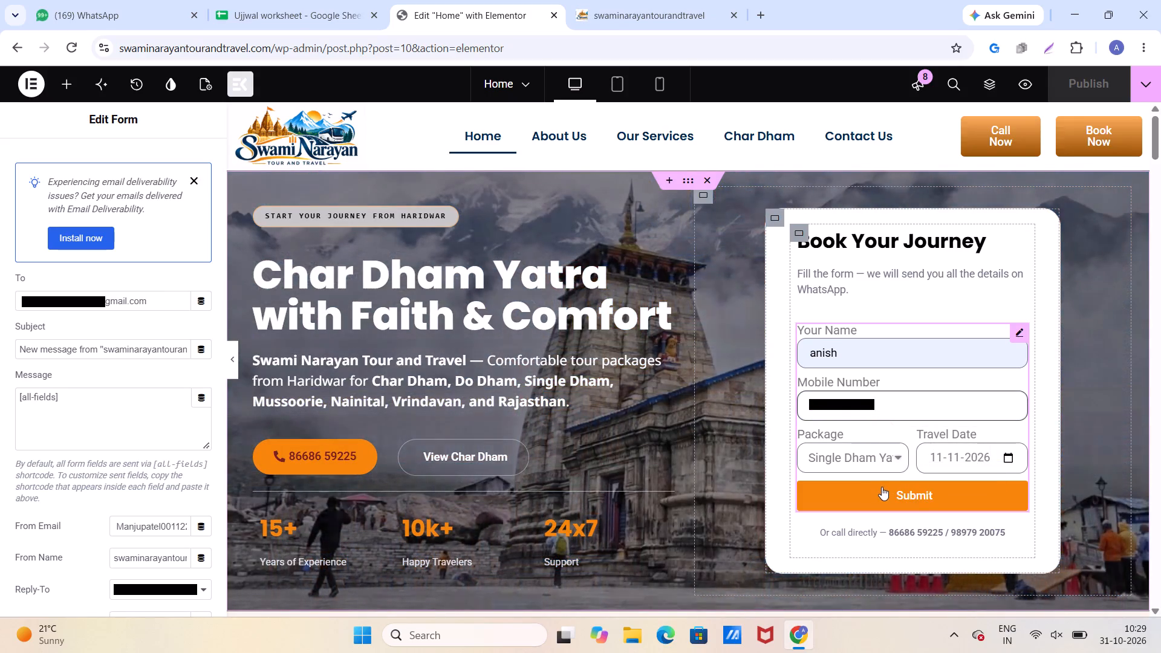
left_click(882, 487)
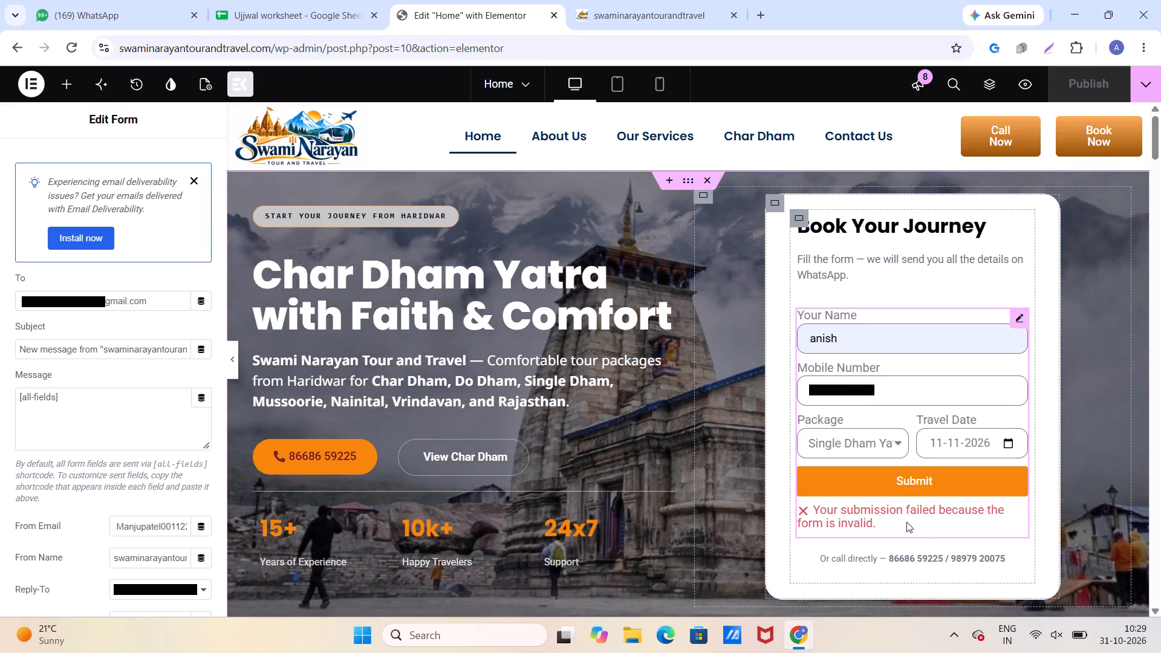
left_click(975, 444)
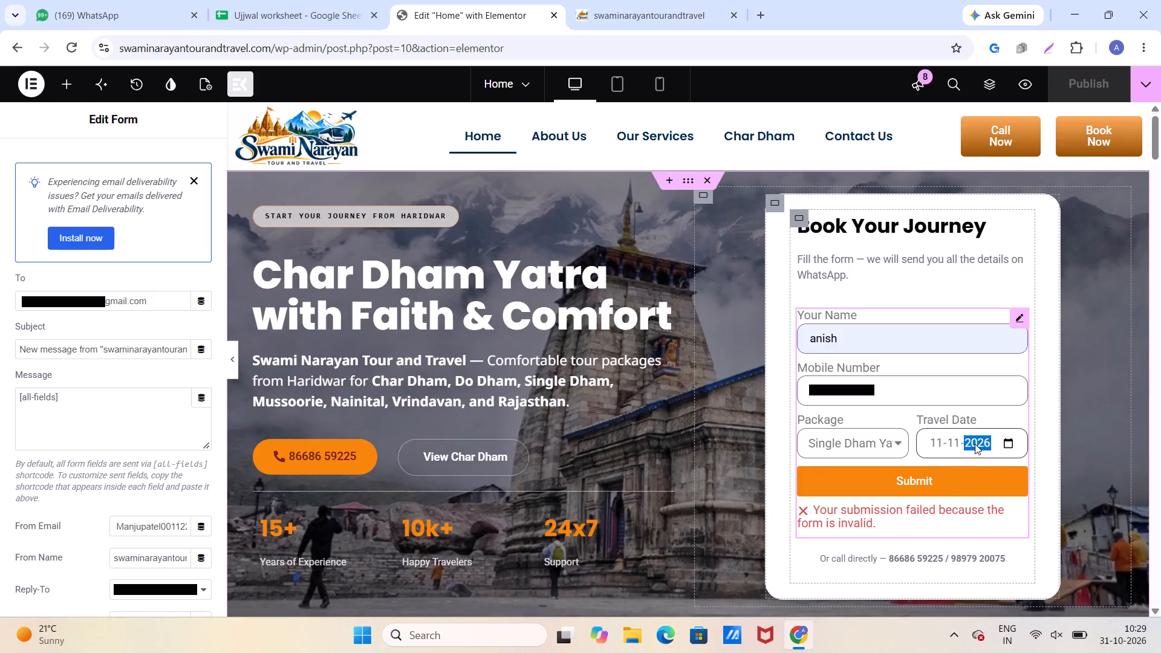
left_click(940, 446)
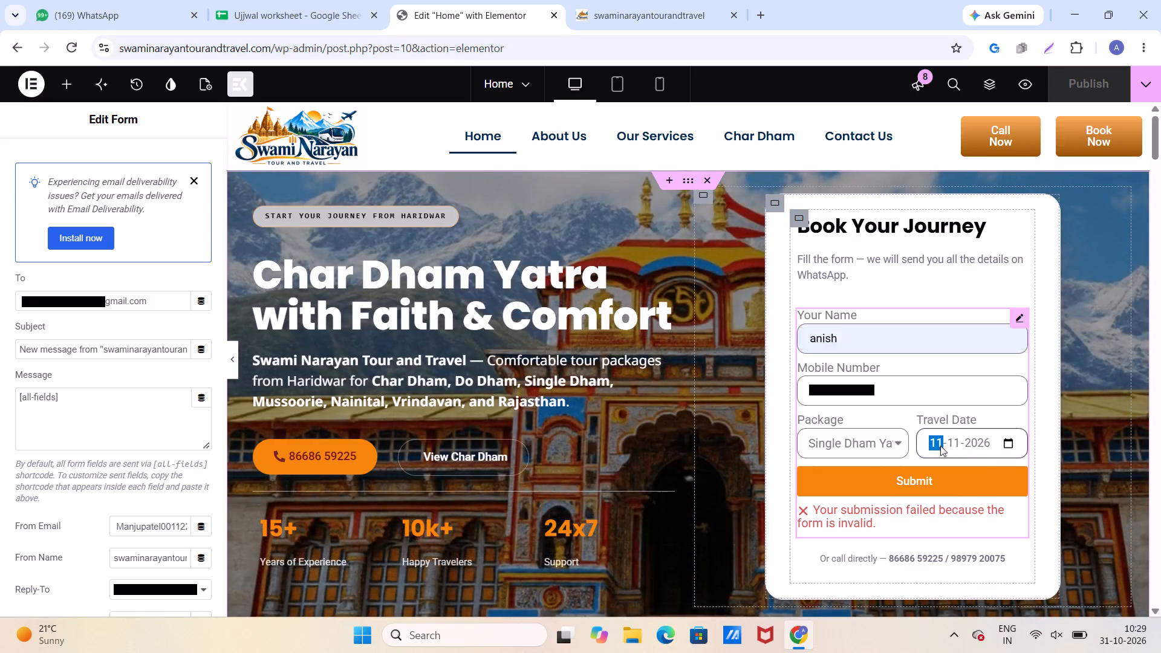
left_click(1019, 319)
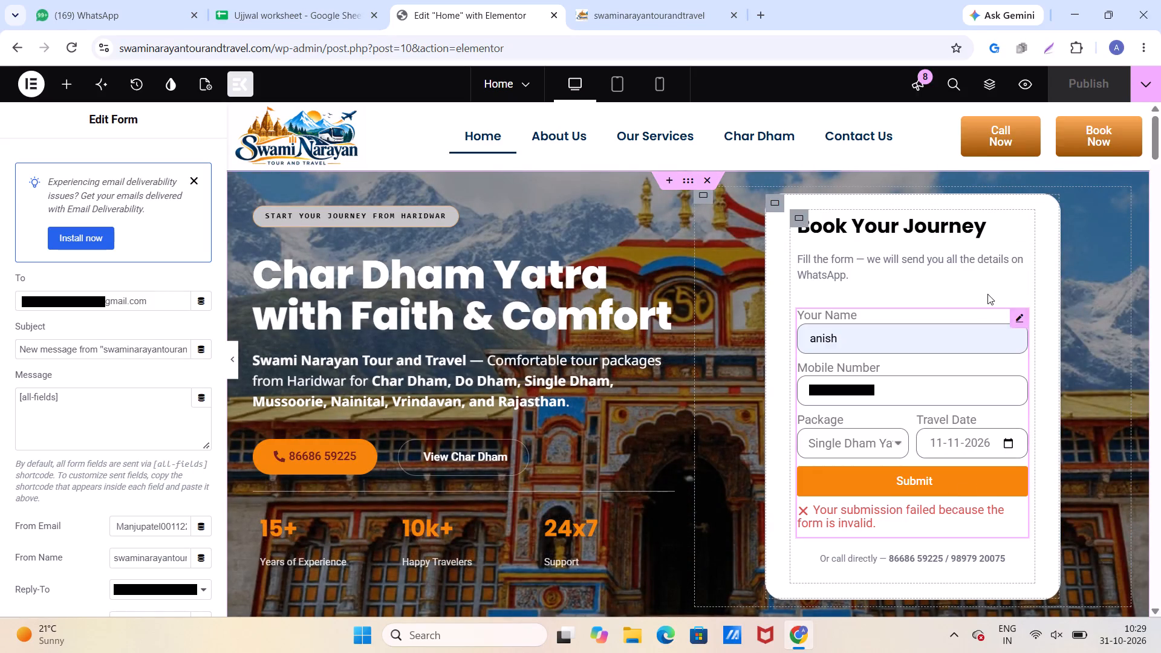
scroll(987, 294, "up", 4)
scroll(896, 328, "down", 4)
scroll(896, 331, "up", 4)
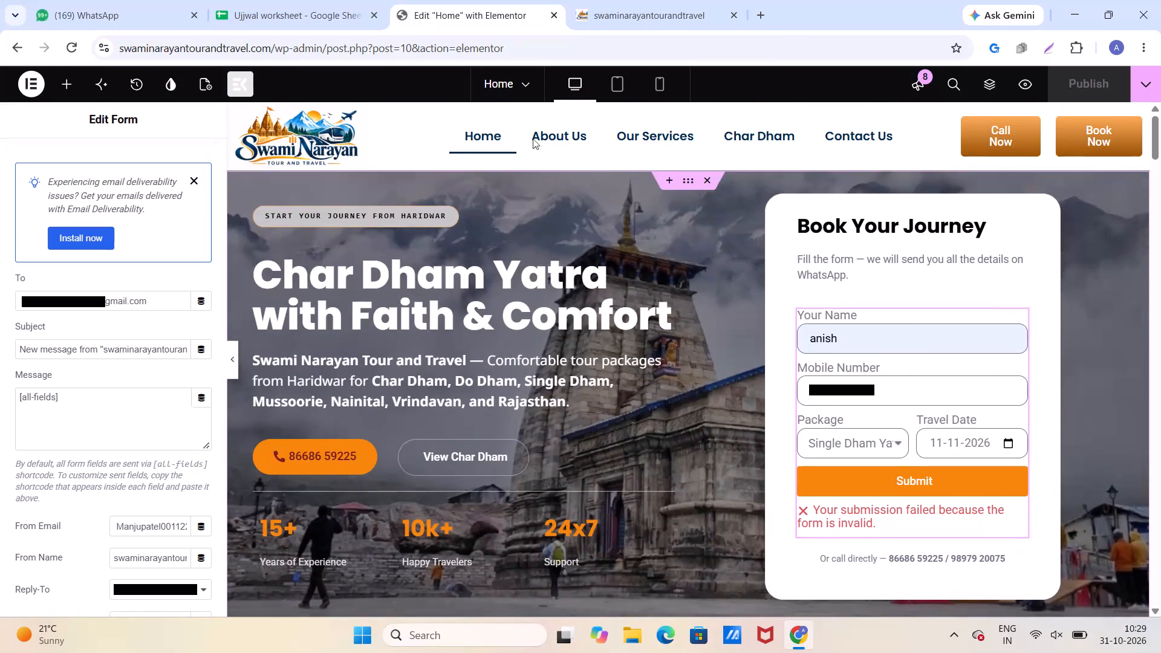
Switch the editor from the Home page to the Contact Us page.
left_click(512, 76)
left_click(535, 227)
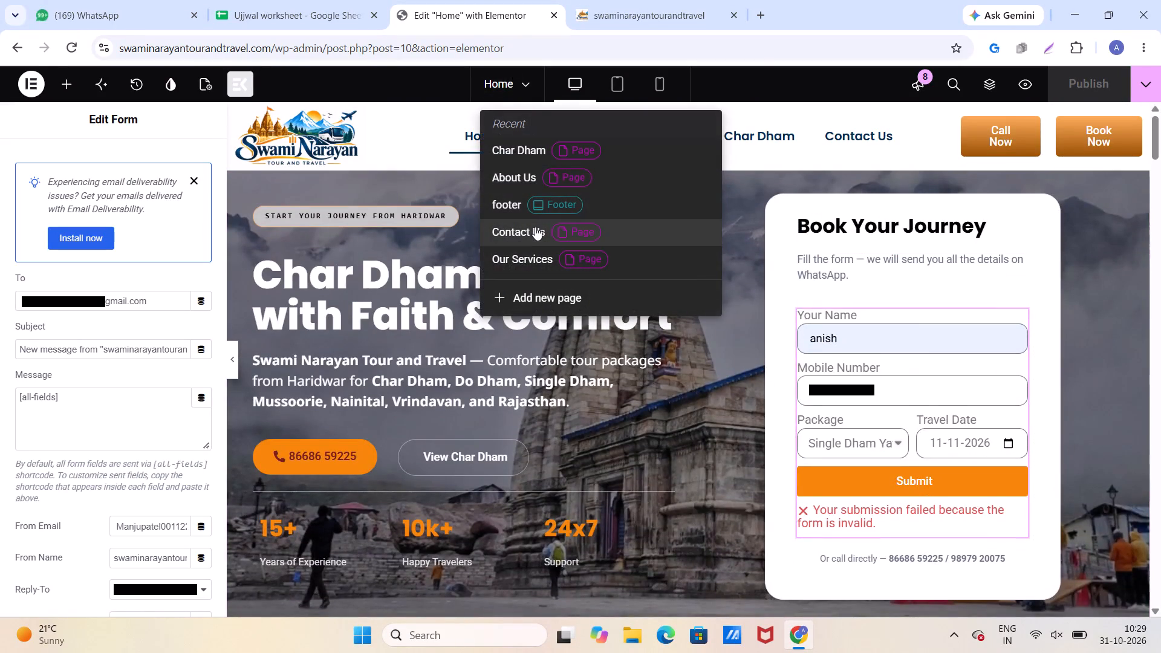
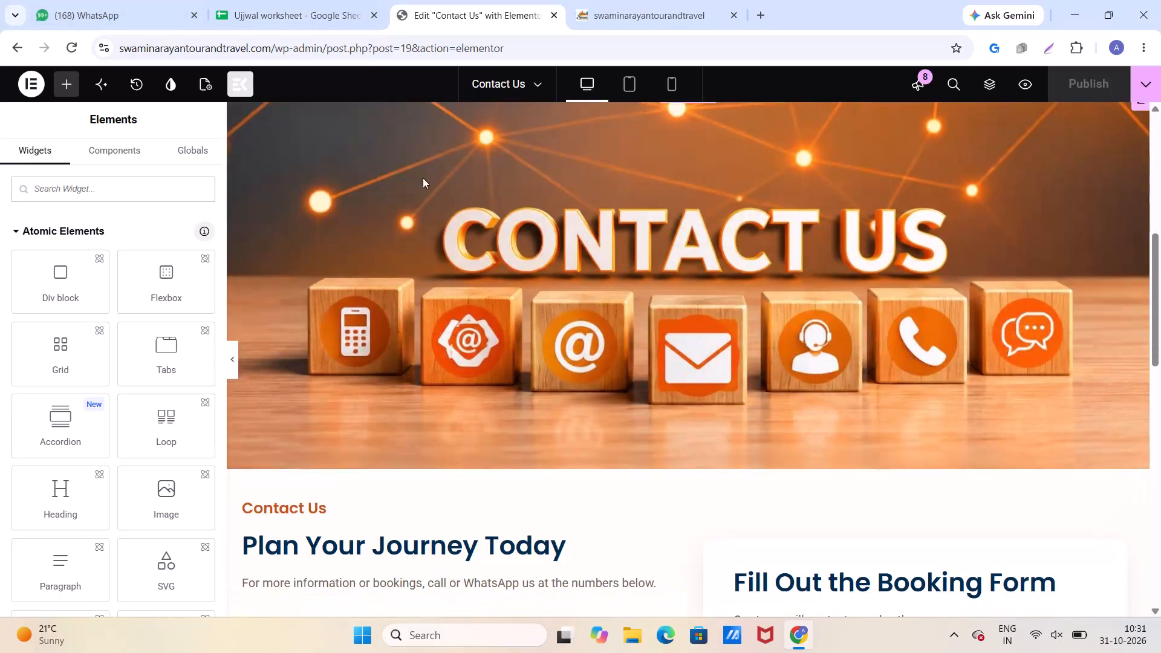
Open the Email settings of the booking form on the Contact Us page, at its To address.
scroll(505, 168, "down", 6)
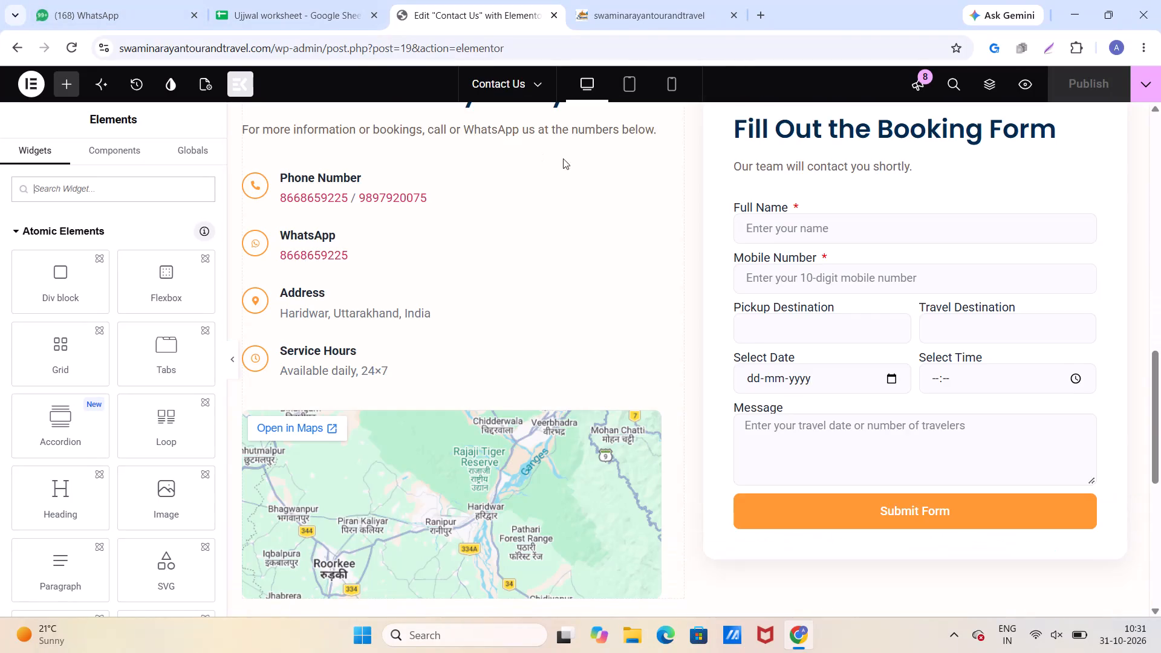
scroll(638, 143, "up", 3)
scroll(642, 143, "down", 4)
scroll(648, 146, "up", 2)
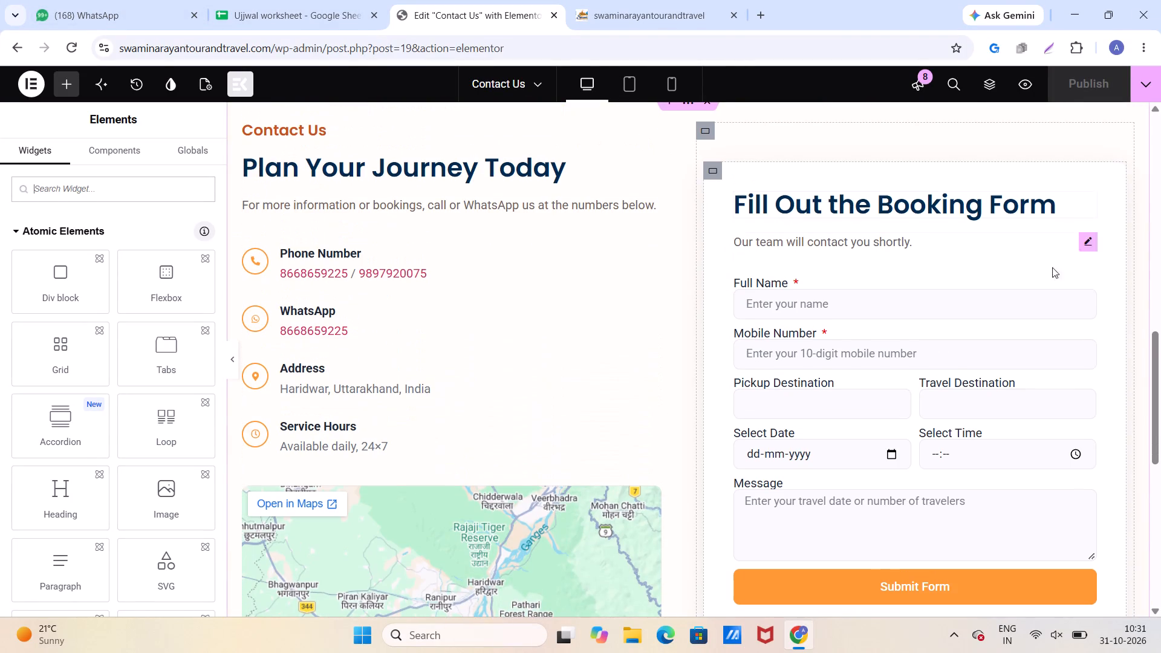
left_click(1081, 240)
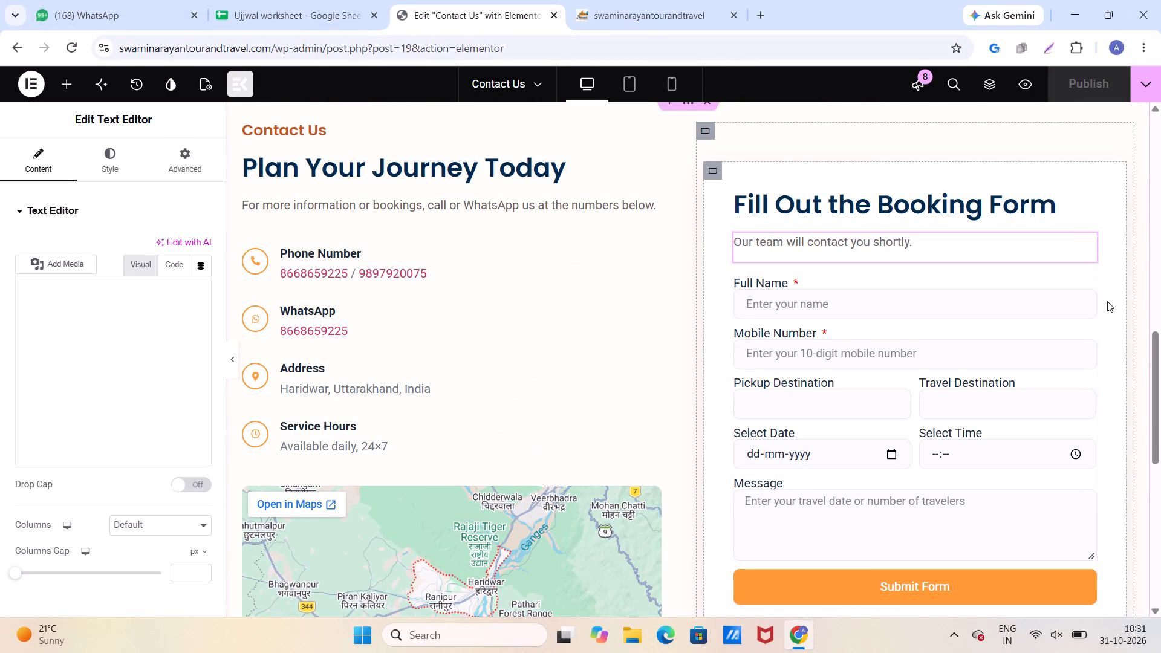
left_click(1090, 288)
scroll(127, 330, "down", 5)
left_click(87, 568)
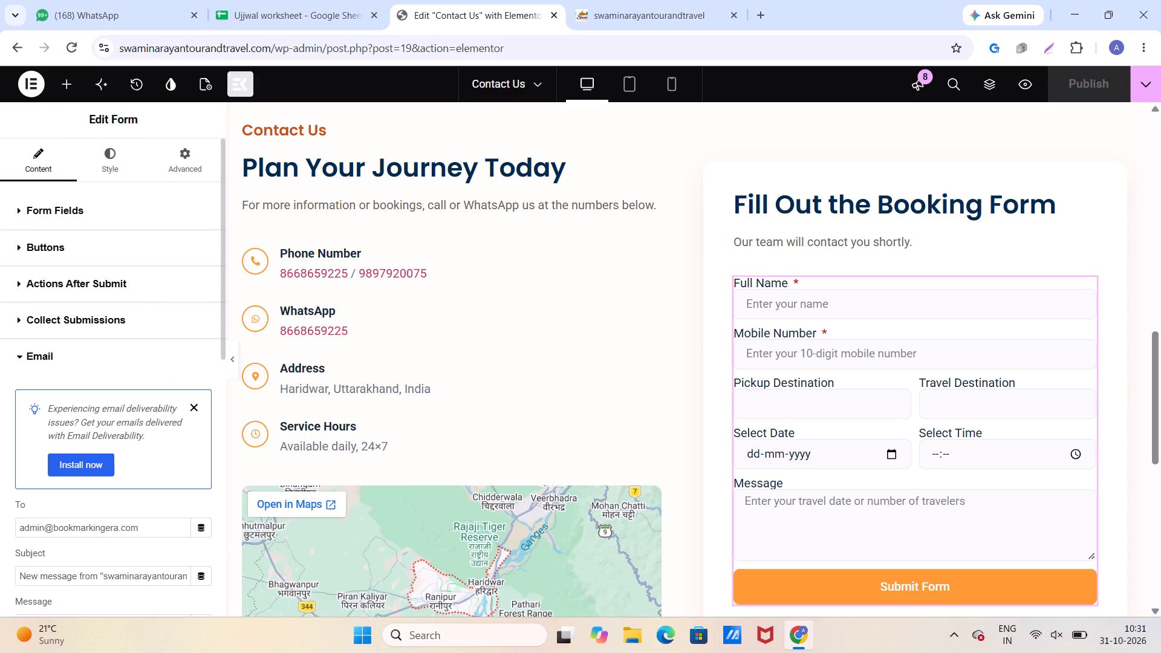
scroll(97, 524, "down", 2)
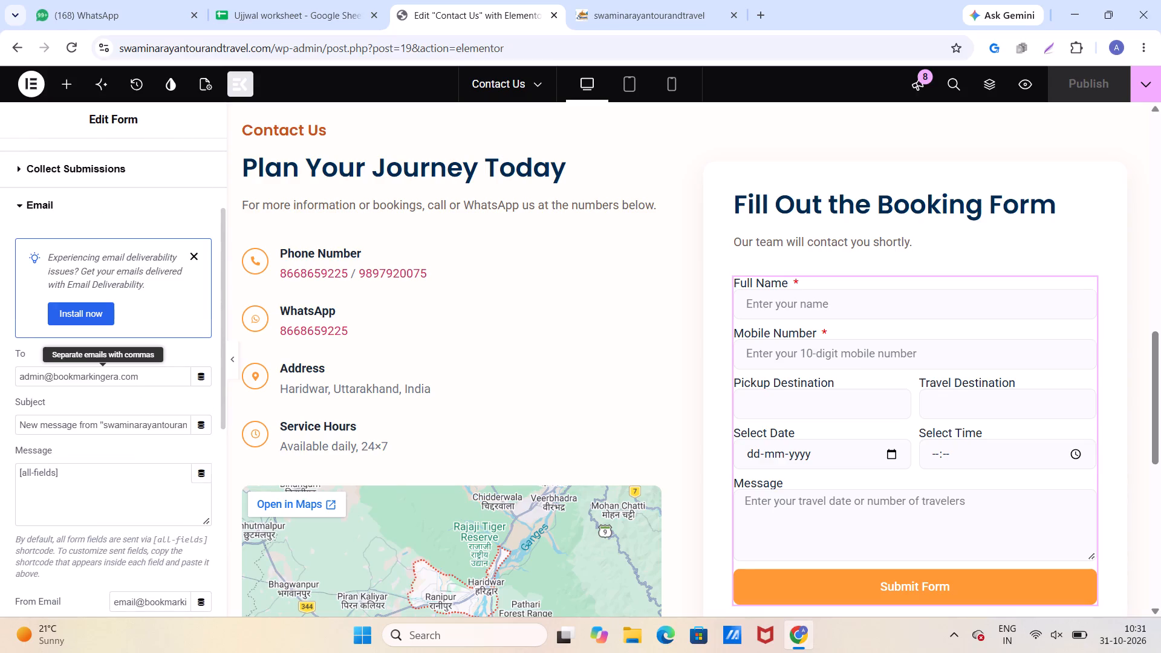
Replace both the To and From Email addresses of the Contact Us booking form with the copied contact email address.
left_click_drag(148, 377, 1, 375)
key("ctrl+v")
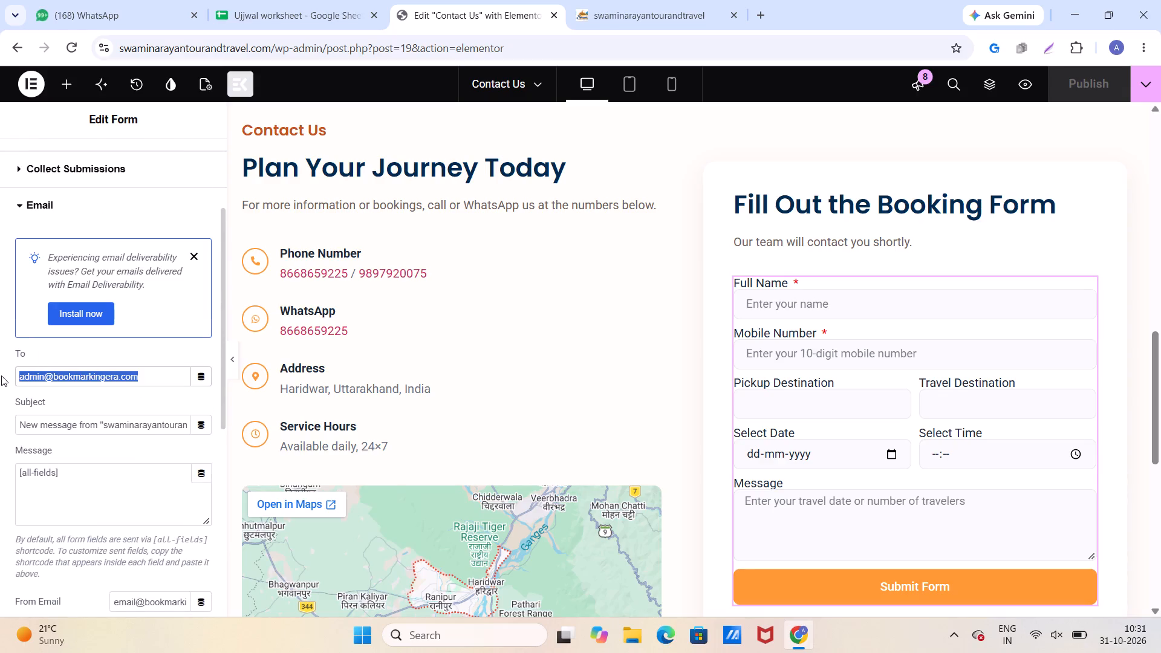
scroll(135, 443, "down", 1)
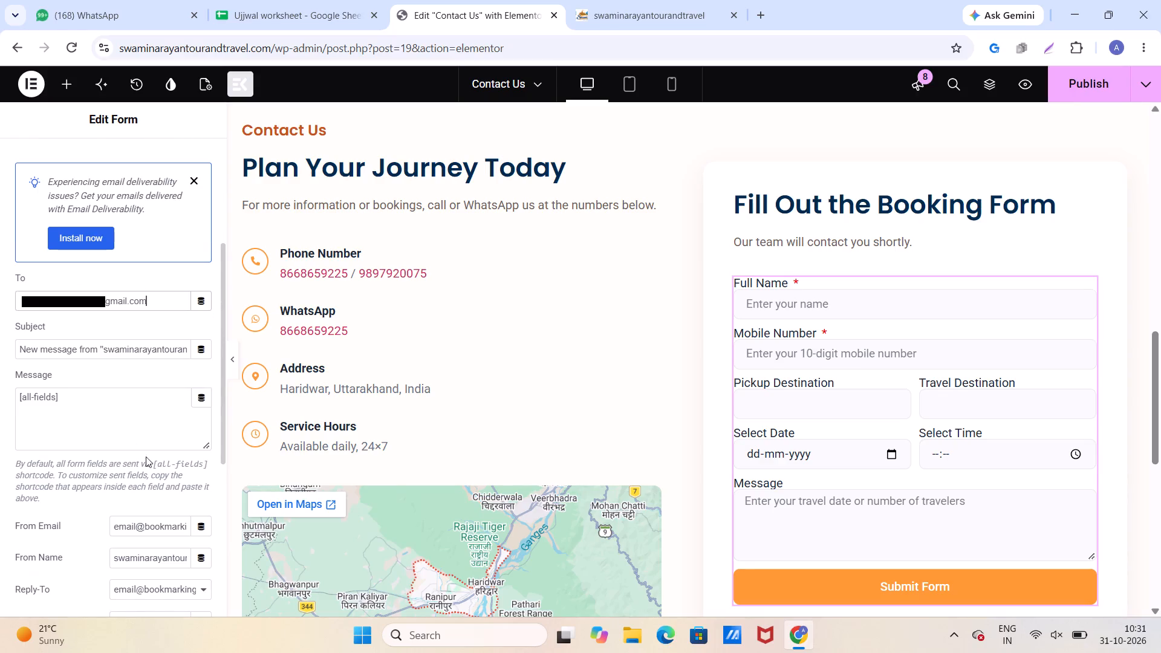
left_click(149, 527)
key("ctrl+a")
key("ctrl+v")
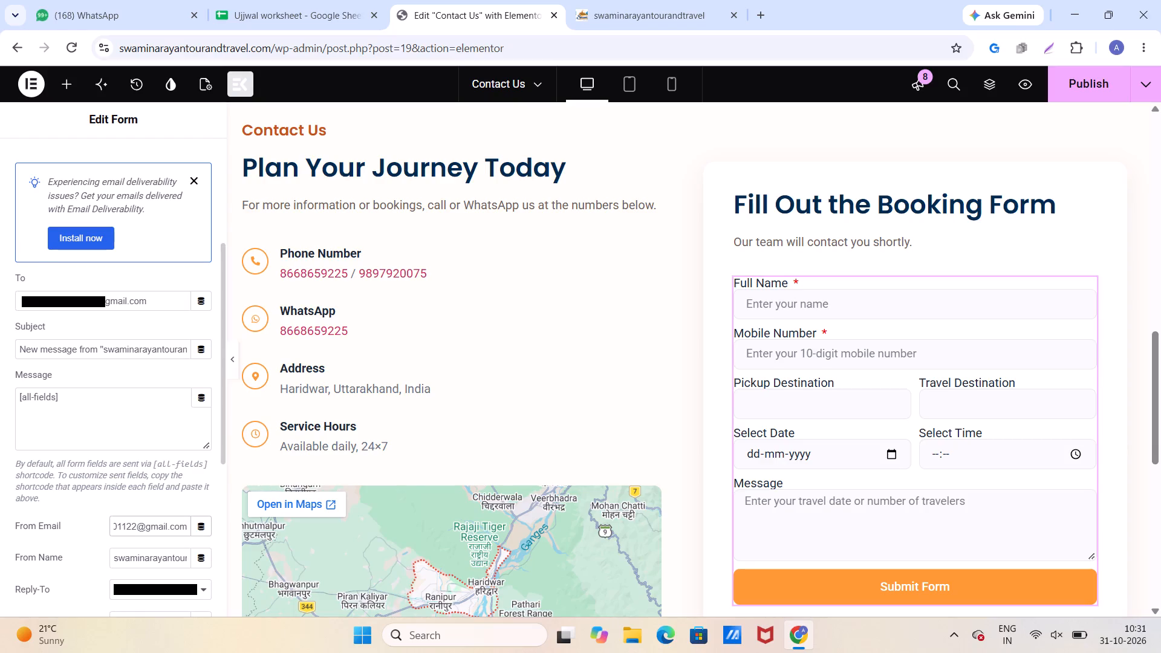
Publish the Contact Us page with the new form email settings.
scroll(152, 516, "down", 2)
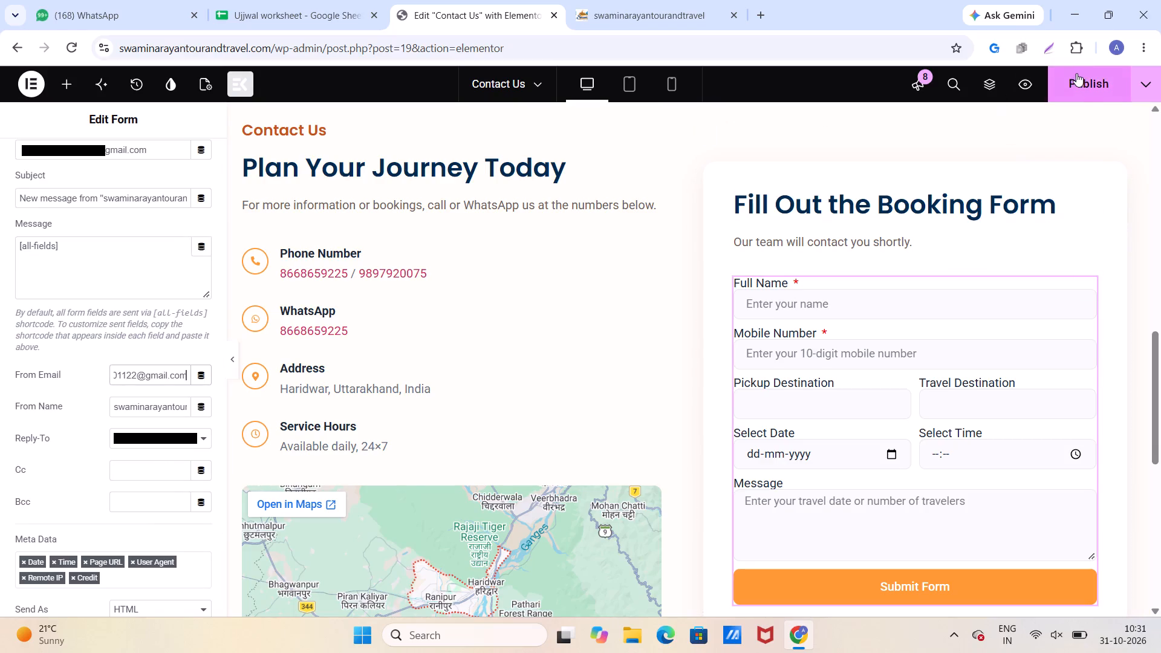
left_click(1077, 73)
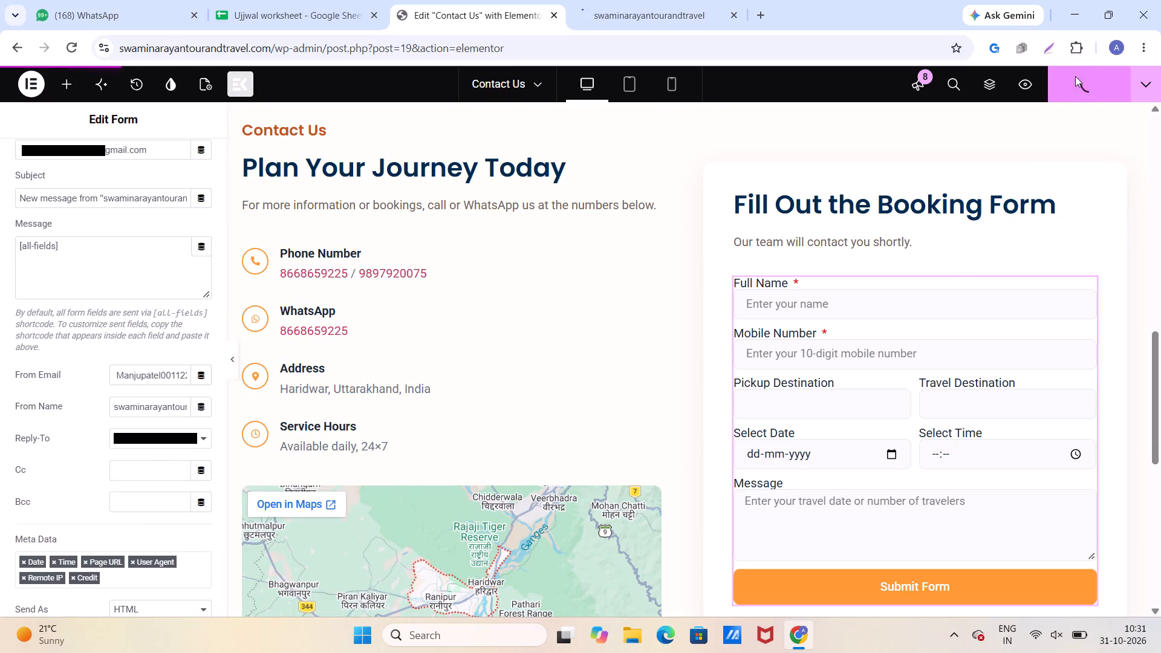
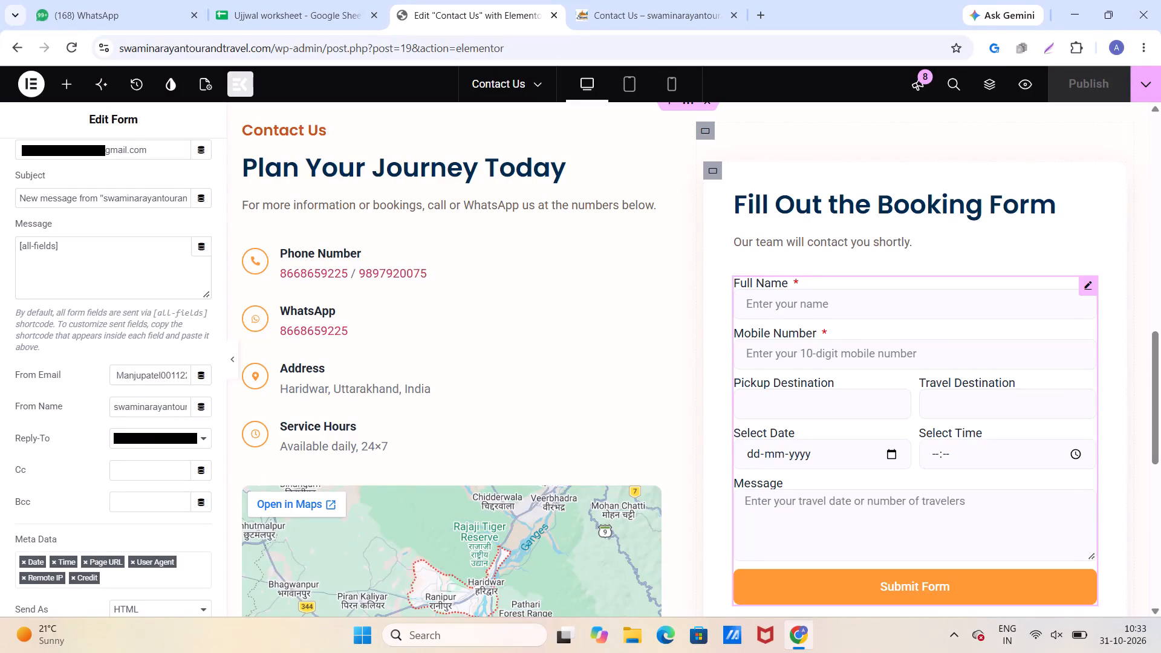
Fill the Contact Us booking form's Full Name and Mobile Number with the saved test contact details.
left_click(863, 311)
left_click(873, 337)
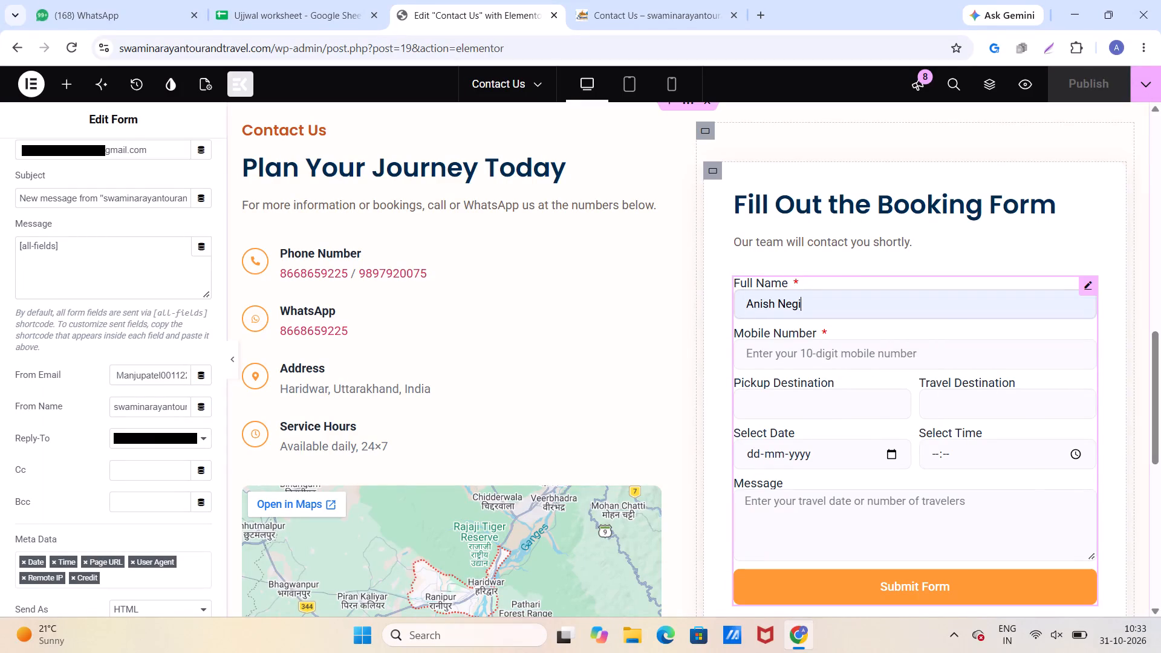
left_click(868, 357)
left_click(875, 392)
Enter dehradun as the booking form's Pickup Destination and chardham as its Travel Destination.
left_click(847, 406)
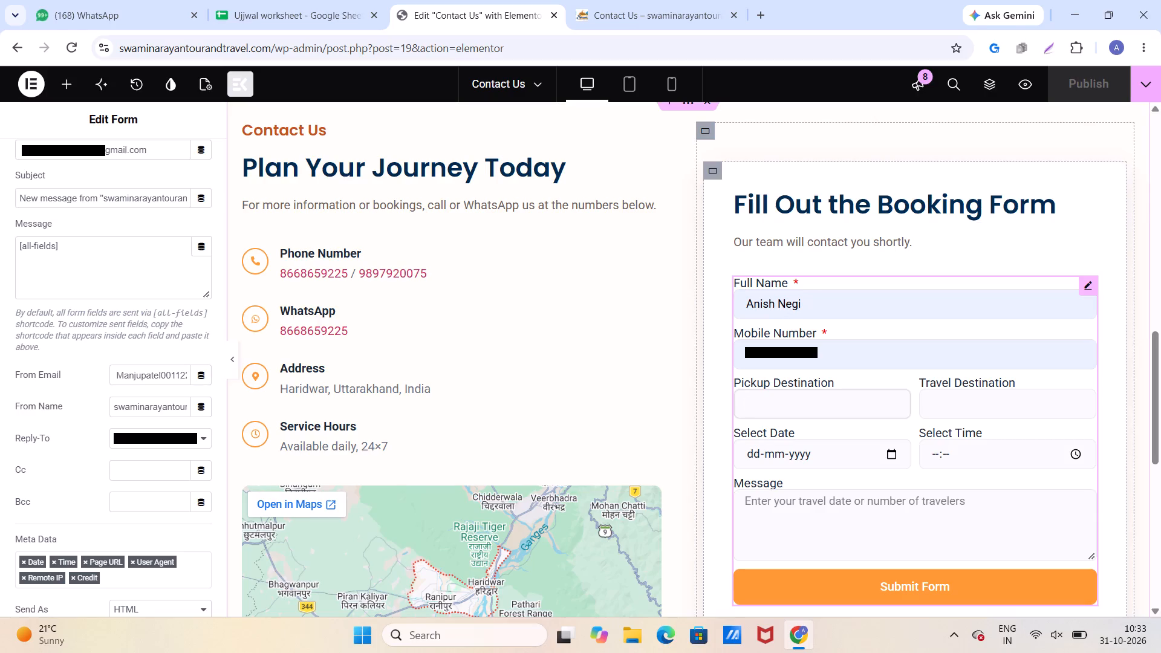
type("deg")
key("BackSpace")
type("hradun")
left_click(941, 407)
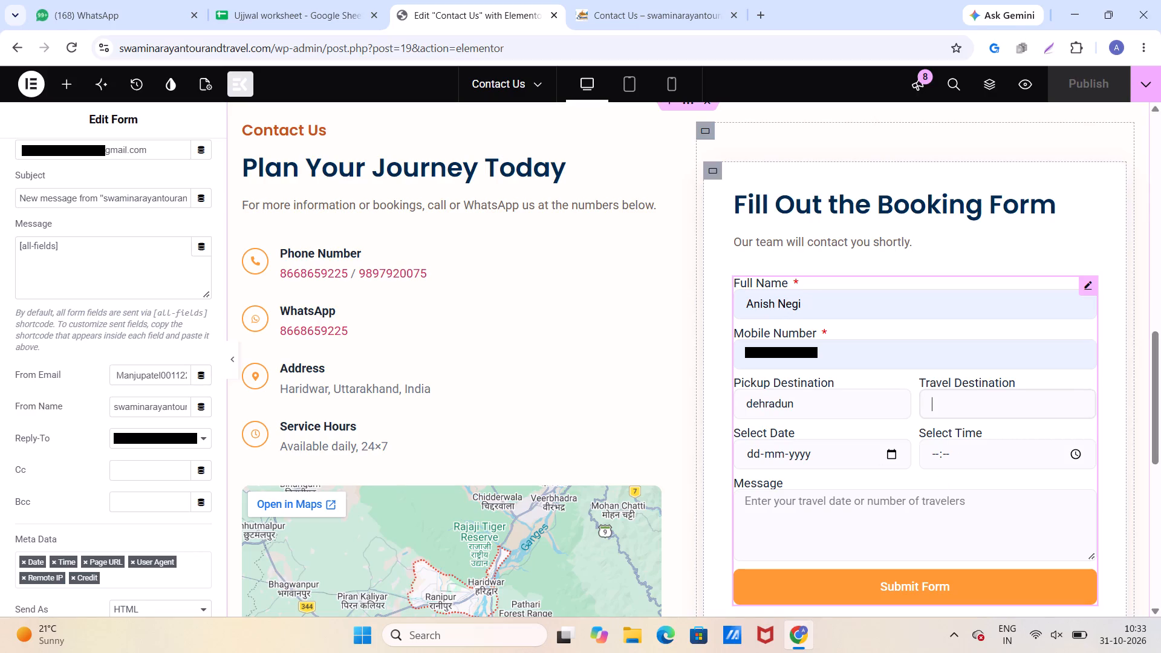
key("d")
key("BackSpace")
type("chardham")
Set the booking form's travel date to 10-10-2026.
left_click(842, 461)
left_click(851, 454)
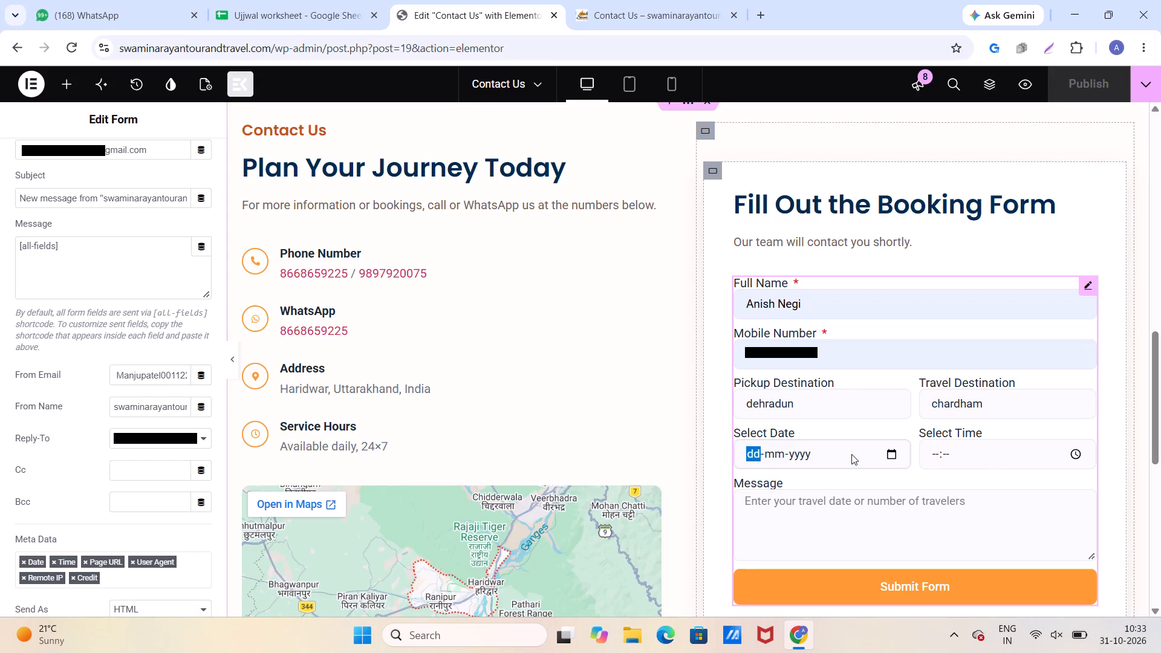
key("1")
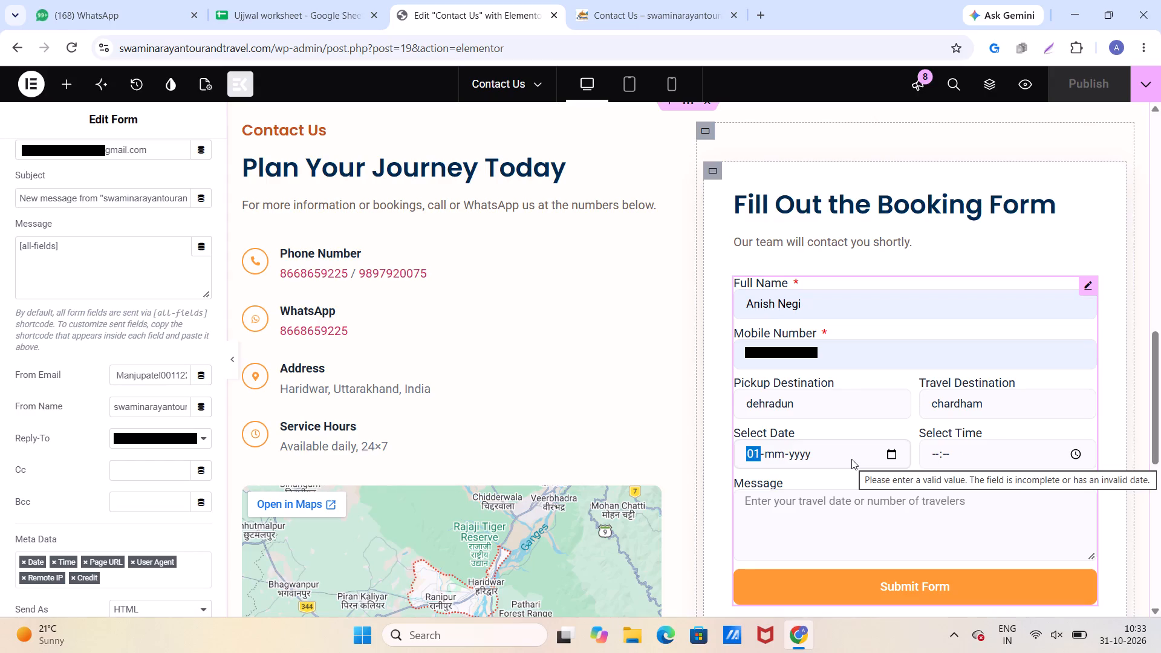
key("0")
key("1")
key("0")
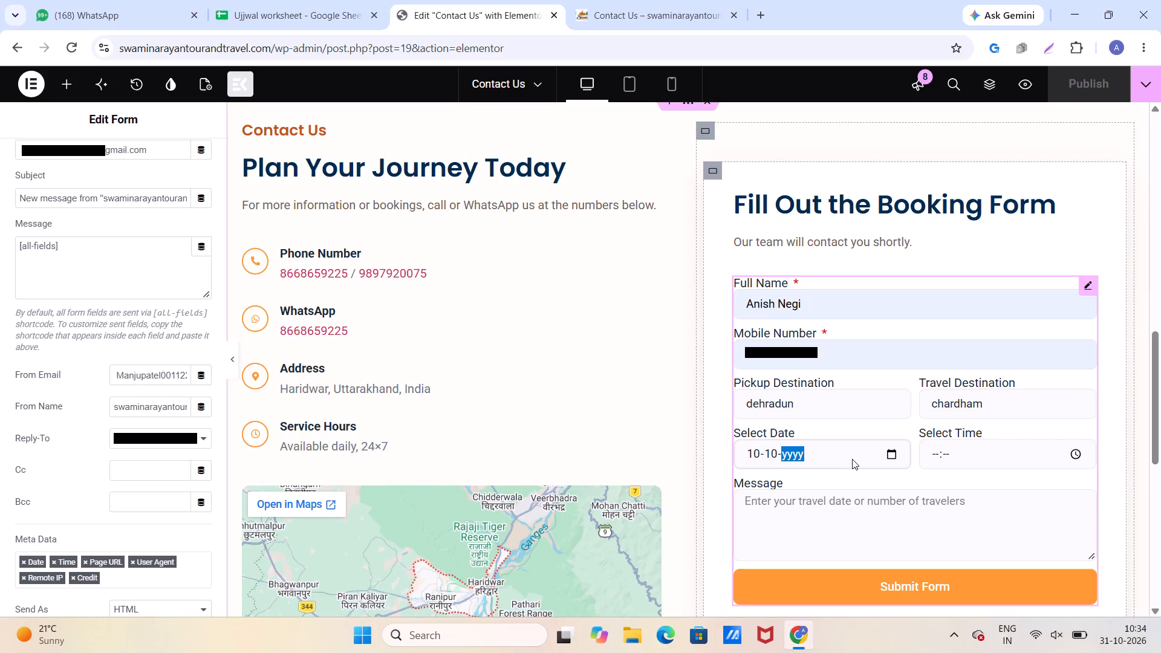
key("2")
key("0")
key("2")
key("6")
Set the booking form's time to 10:10, leaving the Message field empty.
left_click(1003, 452)
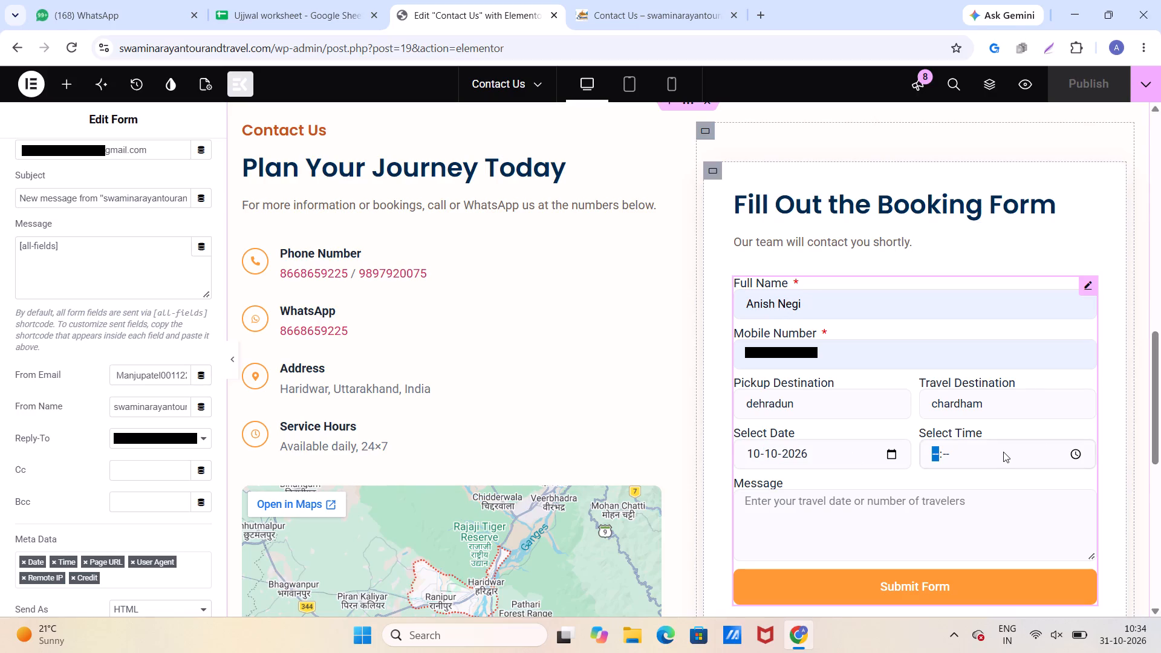
type("10")
left_click(839, 506)
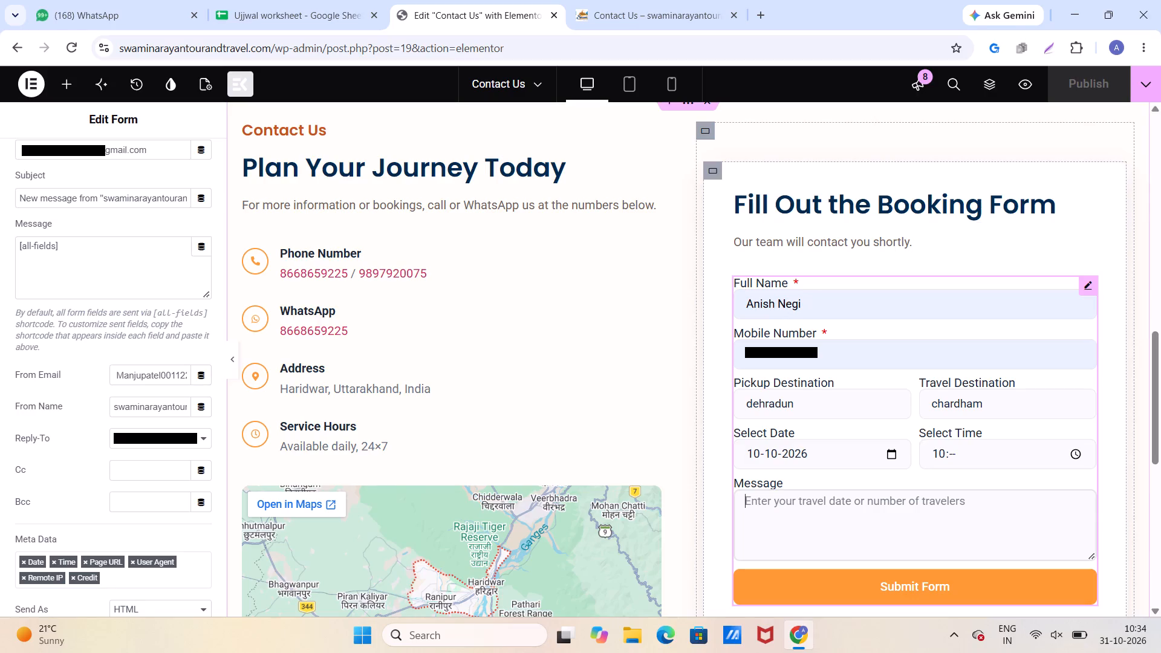
left_click(857, 583)
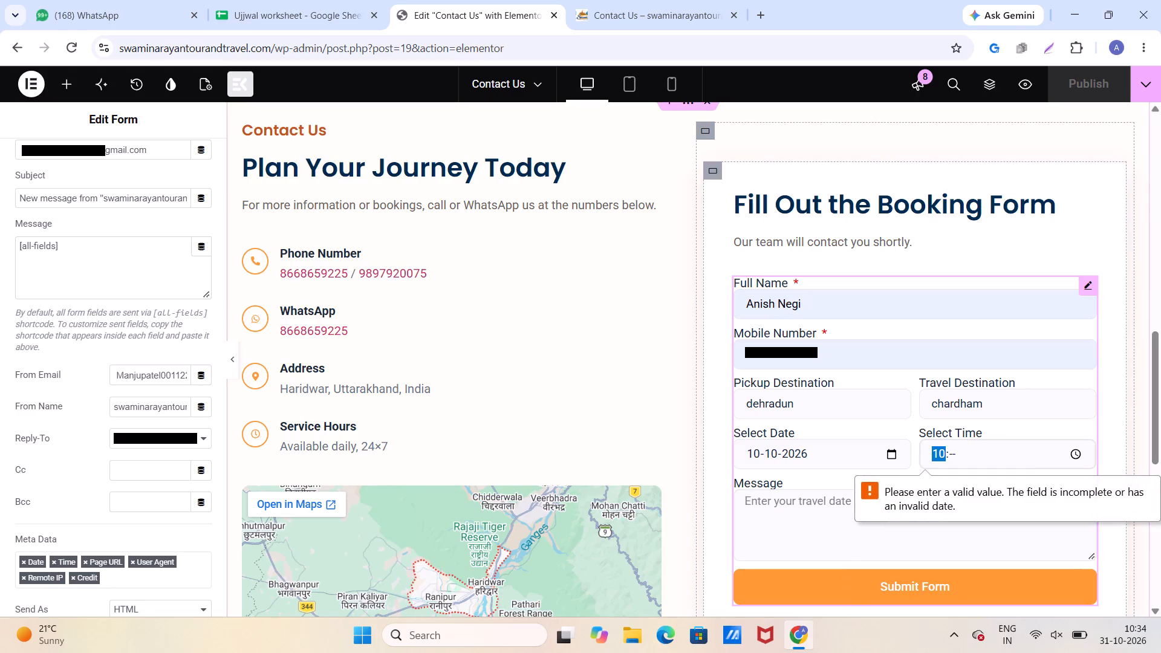
left_click(831, 542)
left_click(983, 470)
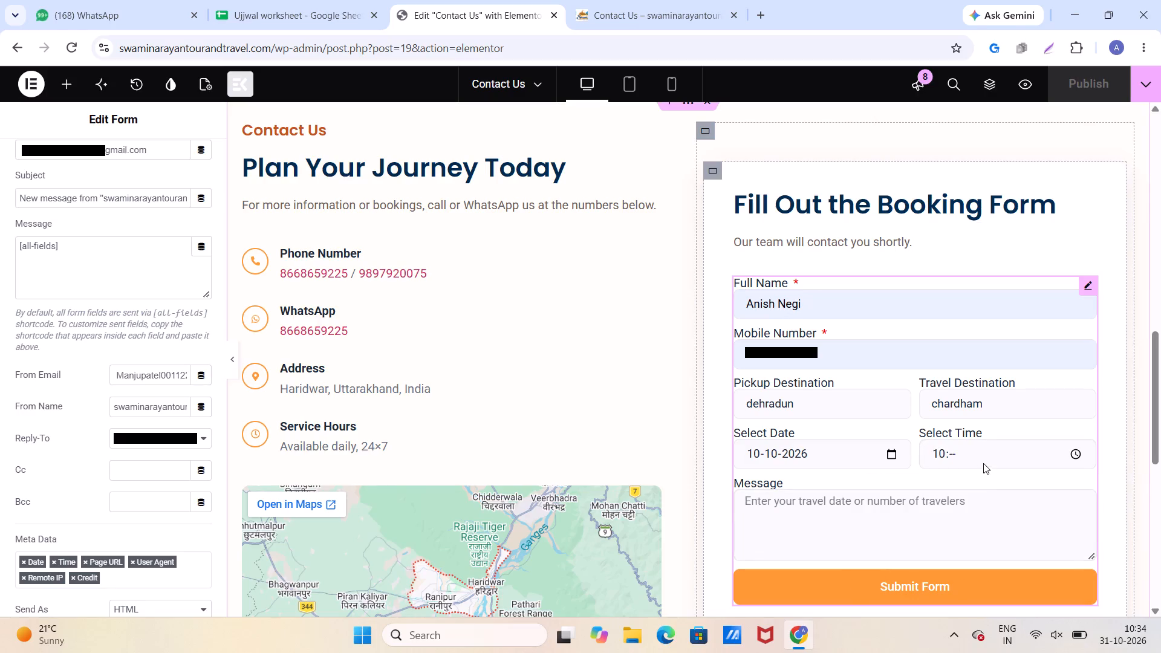
left_click(981, 458)
left_click(967, 459)
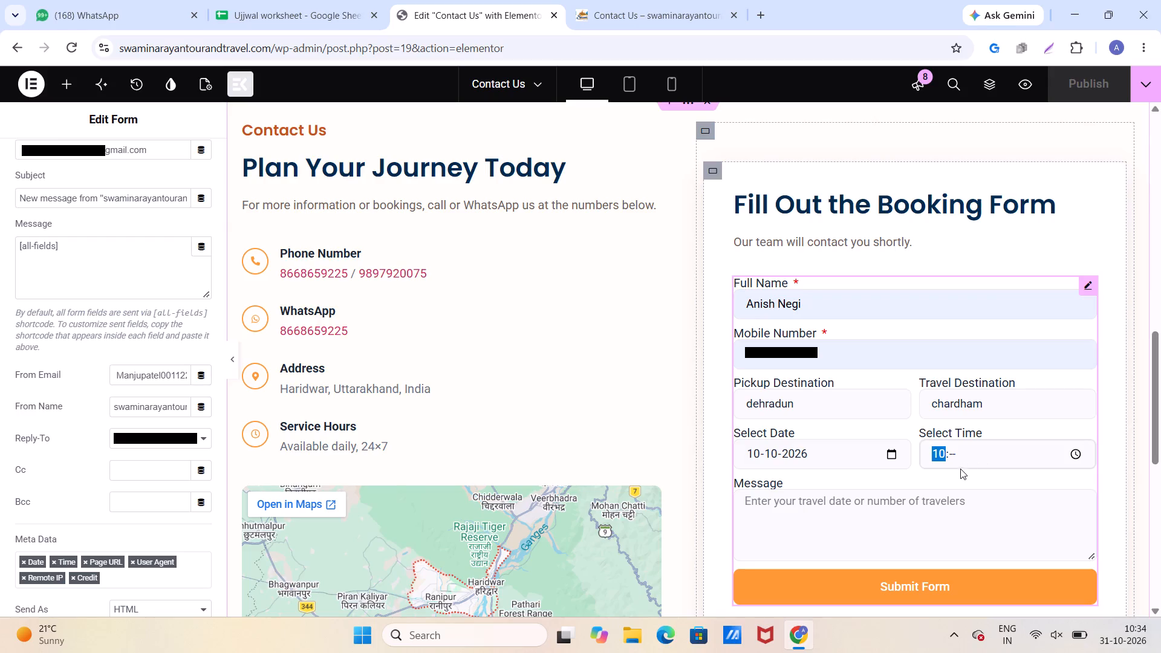
type("10")
key("1")
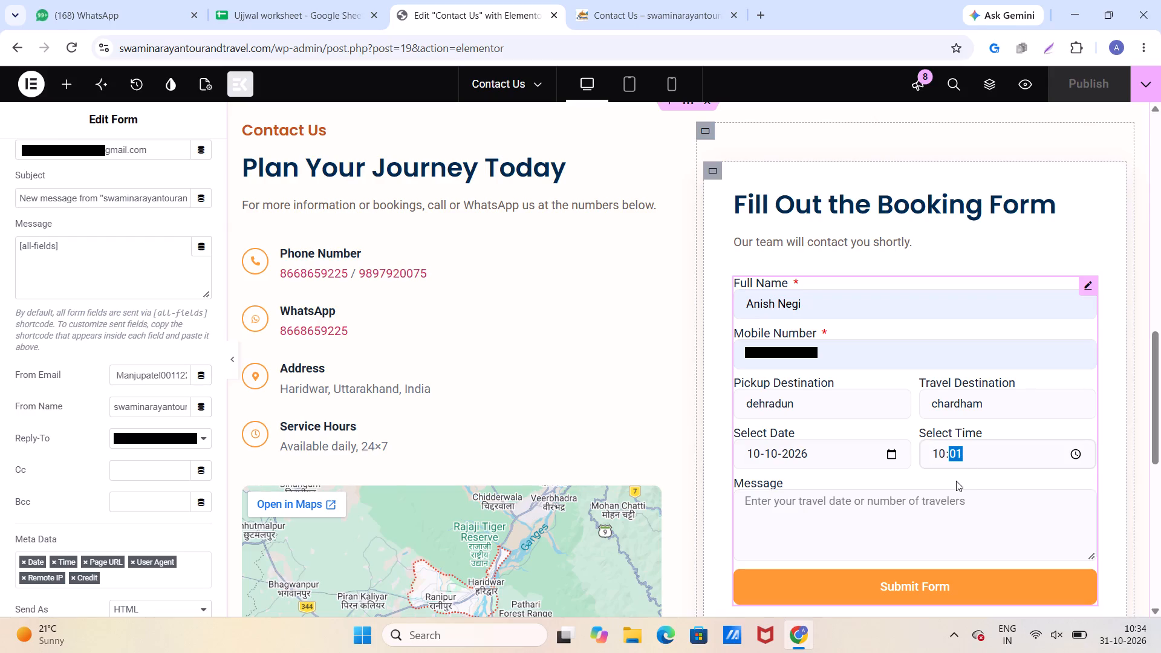
key("0")
Submit the test booking form and check the submission result below it.
left_click(893, 583)
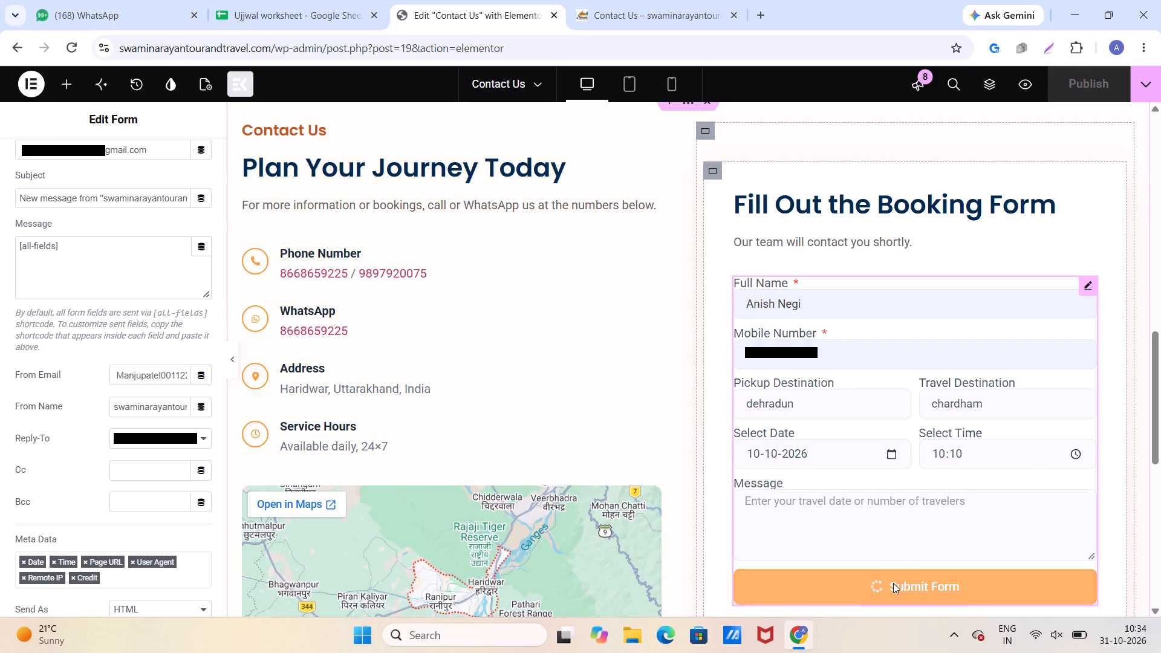
scroll(894, 562, "down", 2)
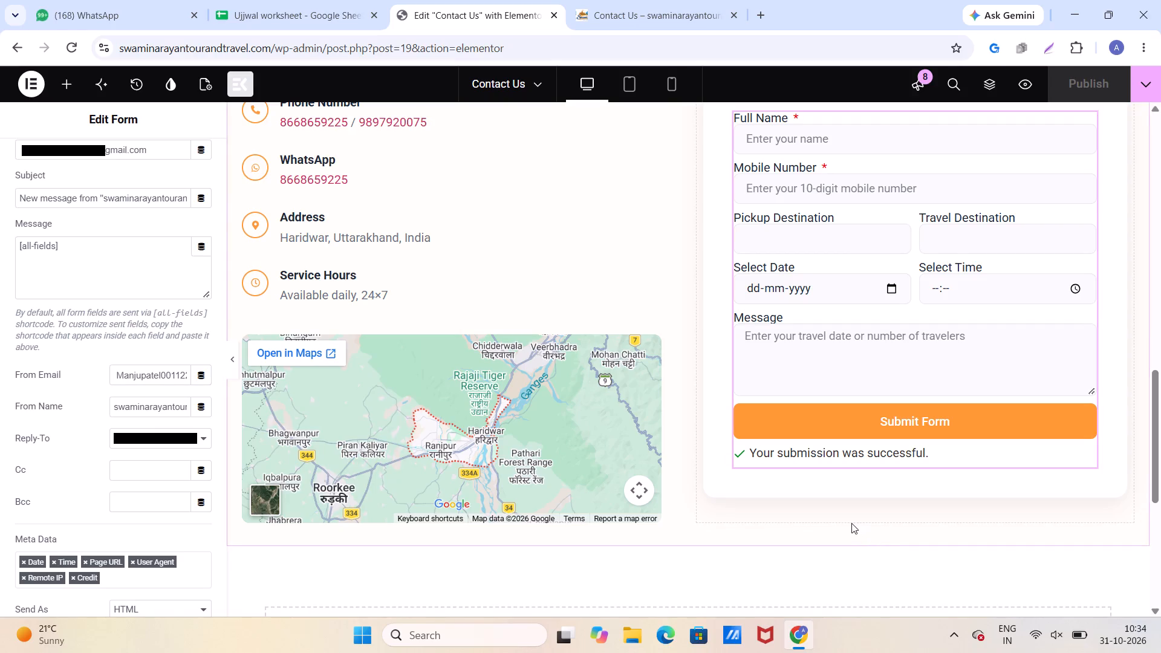
scroll(656, 381, "up", 3)
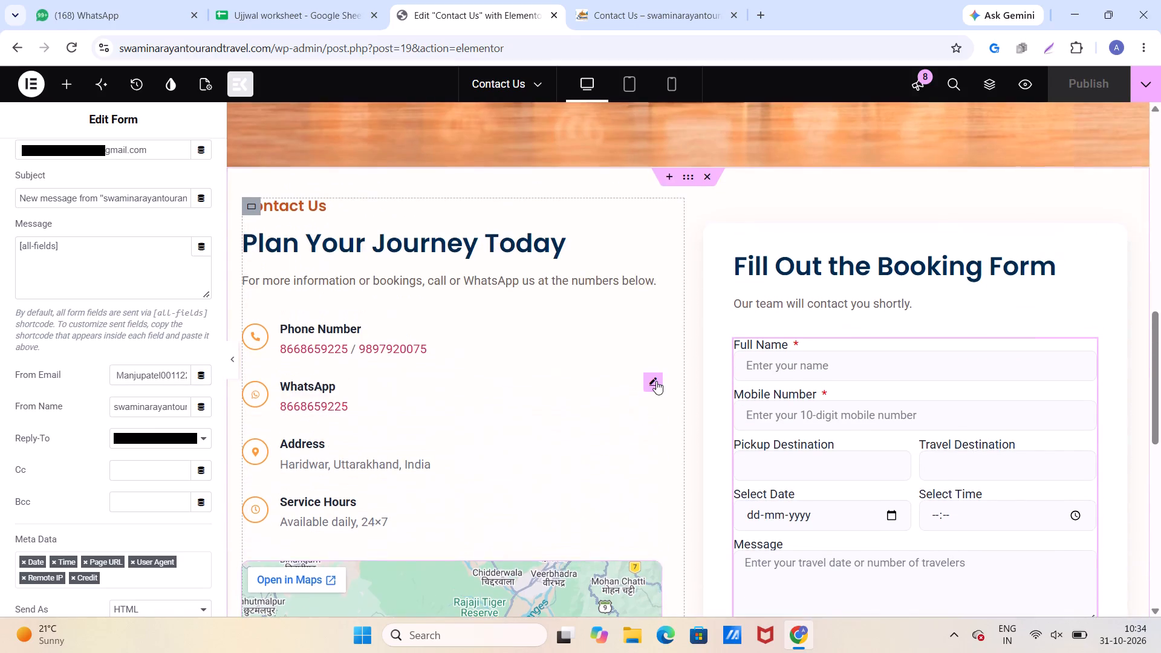
scroll(596, 366, "down", 1)
scroll(596, 366, "up", 4)
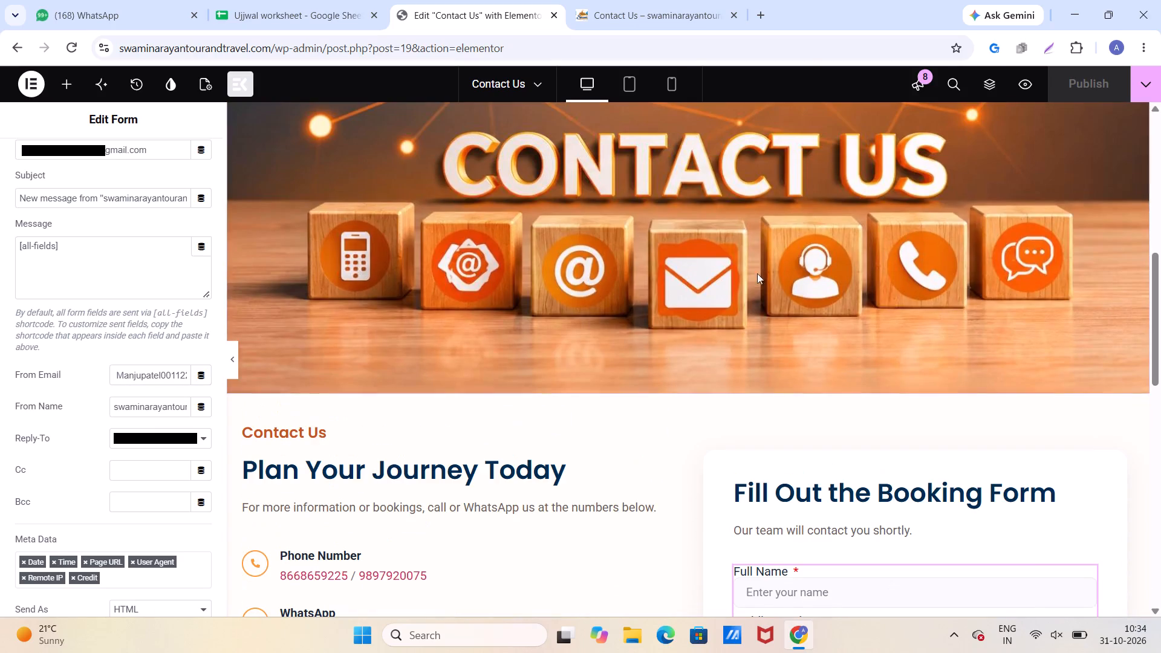
Switch the Elementor editor from Contact Us to the Home page.
left_click(537, 82)
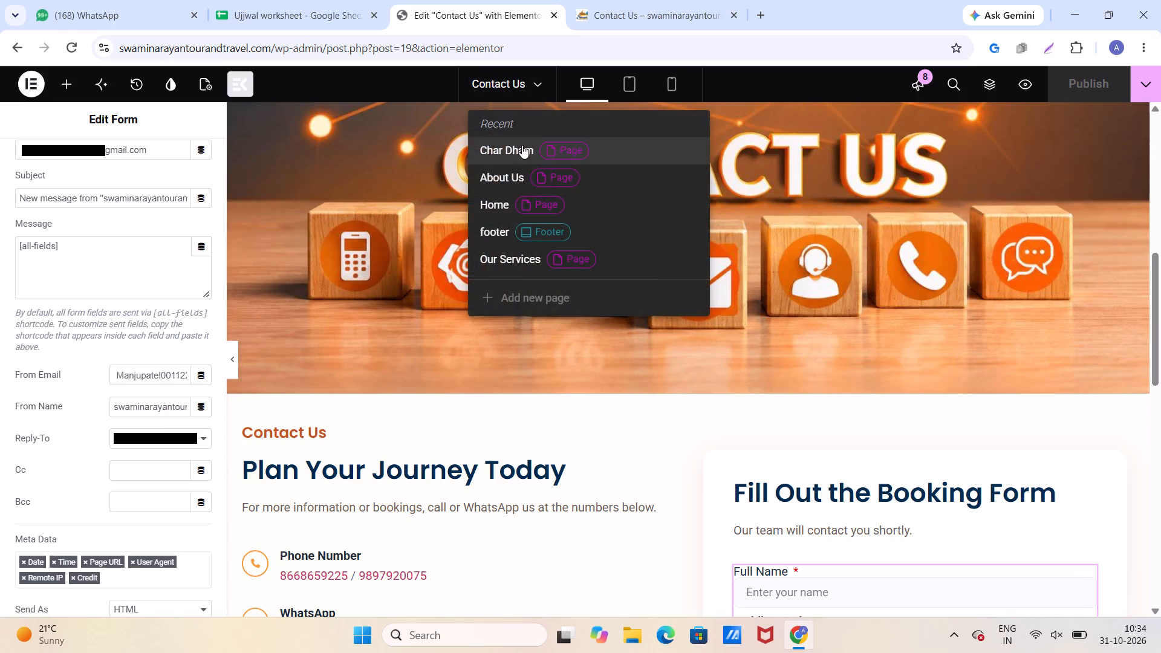
left_click(496, 208)
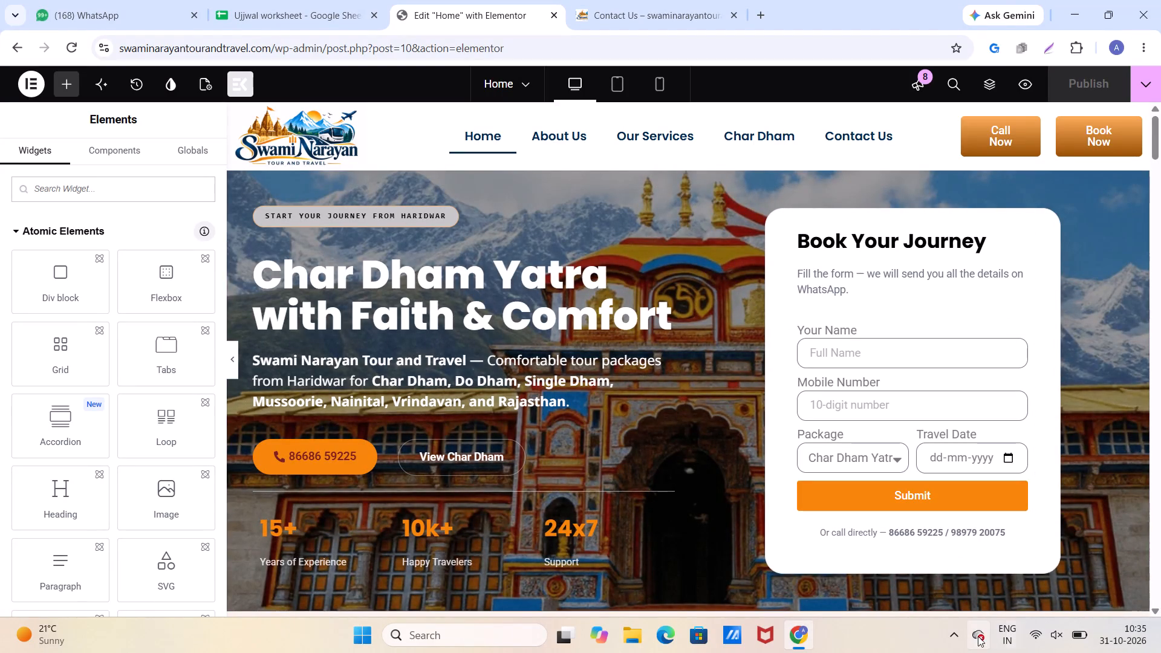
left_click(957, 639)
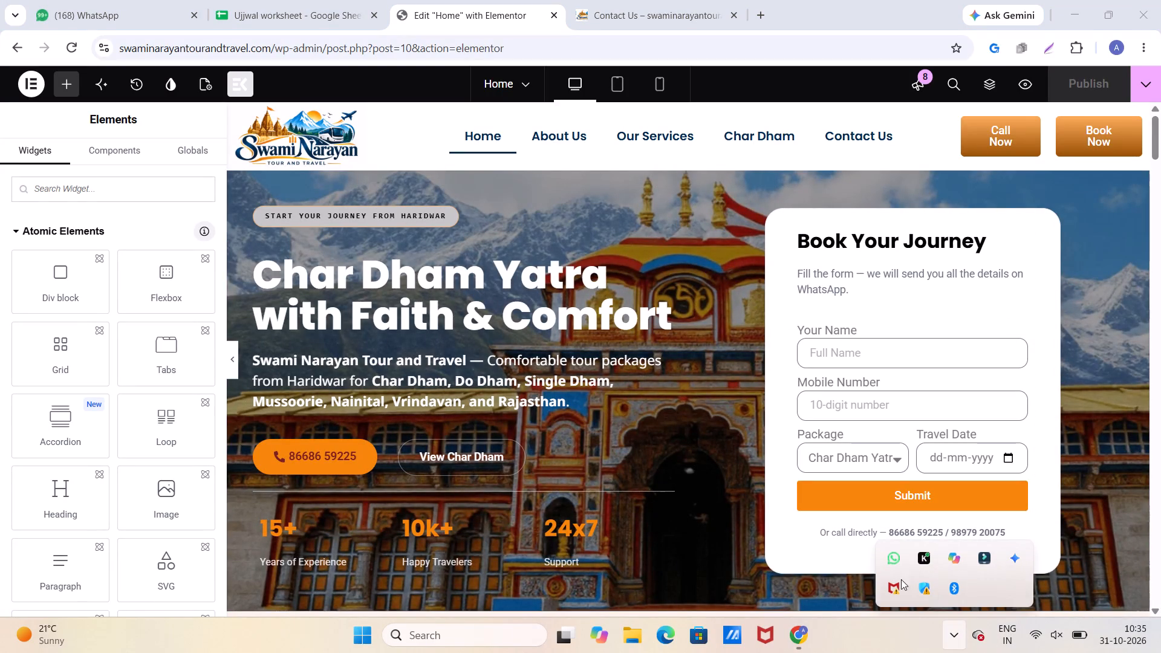
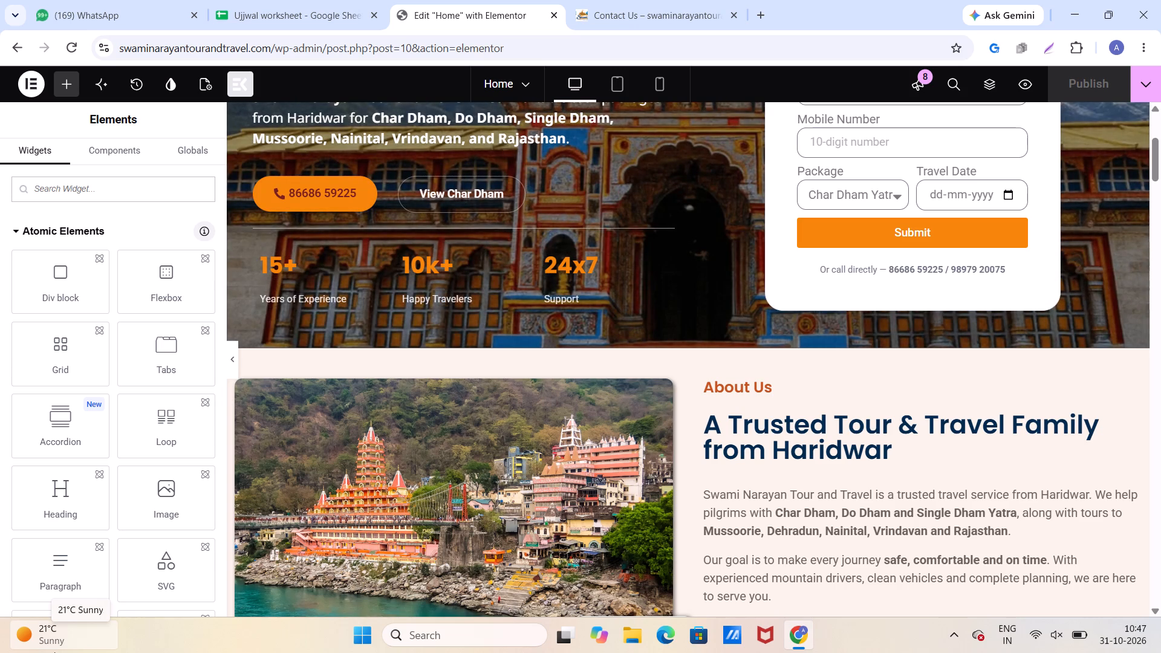
Select the Your Name field of the Book Your Journey form in the Home page's hero section.
scroll(979, 239, "up", 2)
left_click(889, 244)
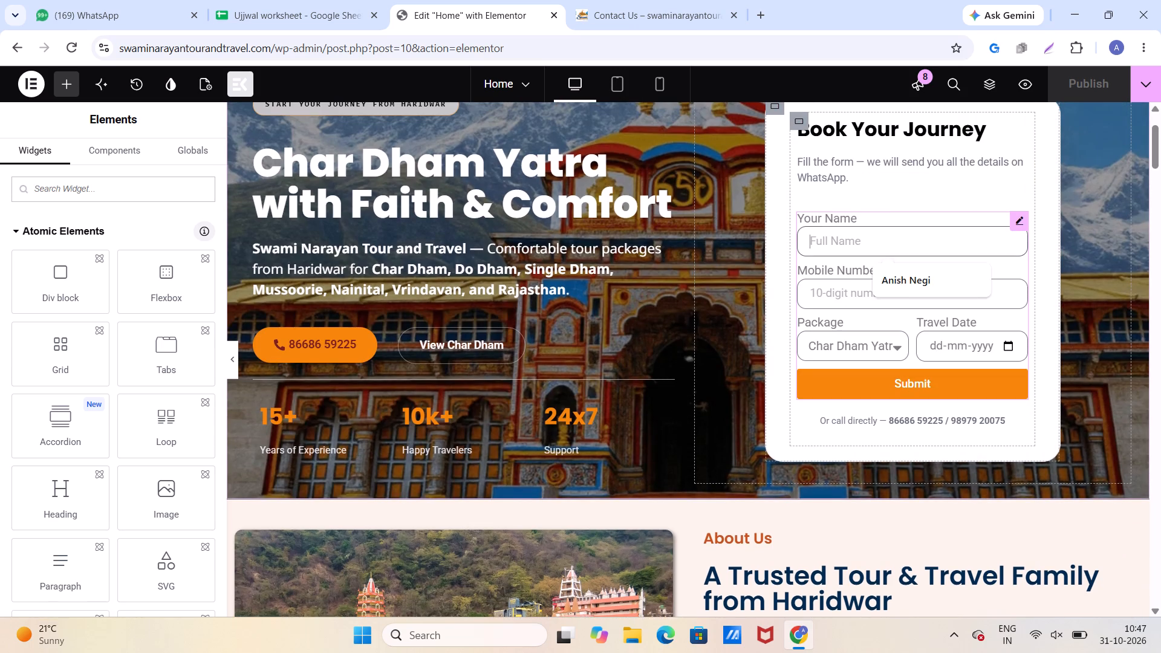
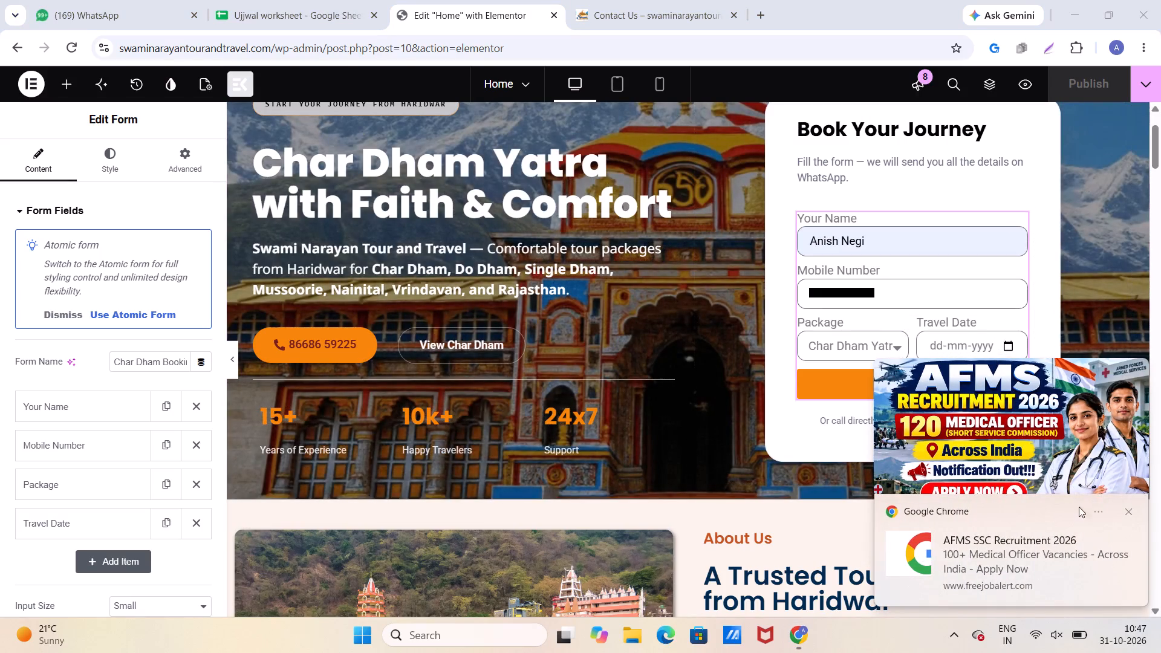
Complete the Book Your Journey form with package Rajasthan - Jaipur, Balaji and travel date 11-10-2026, and submit it.
left_click(1125, 508)
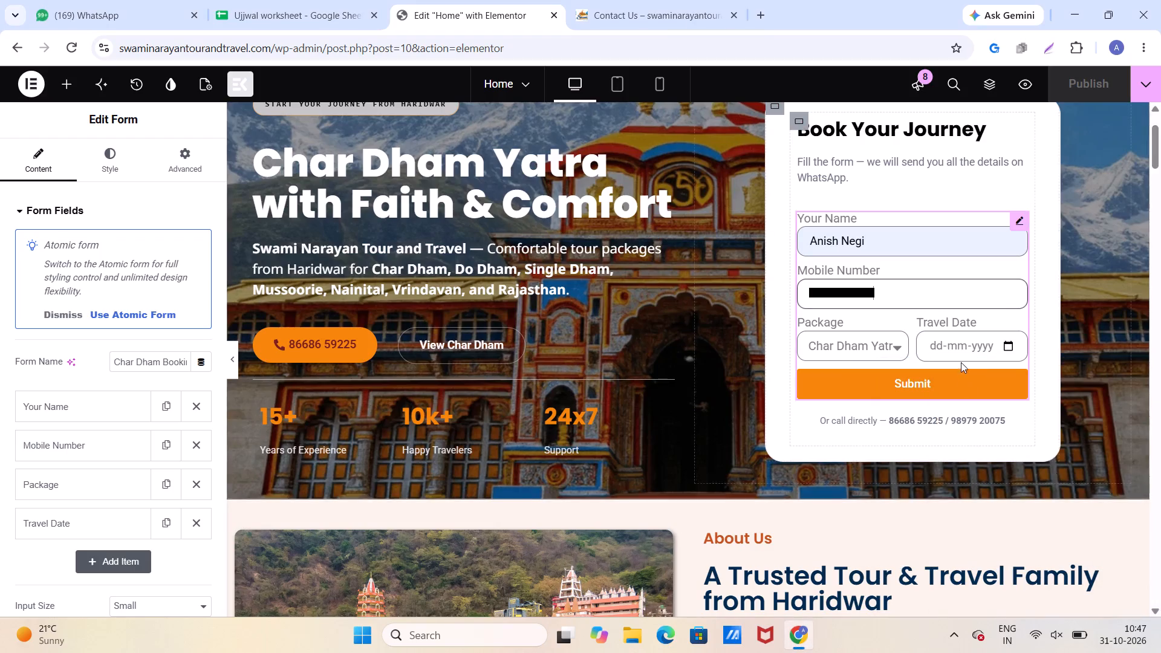
left_click(885, 341)
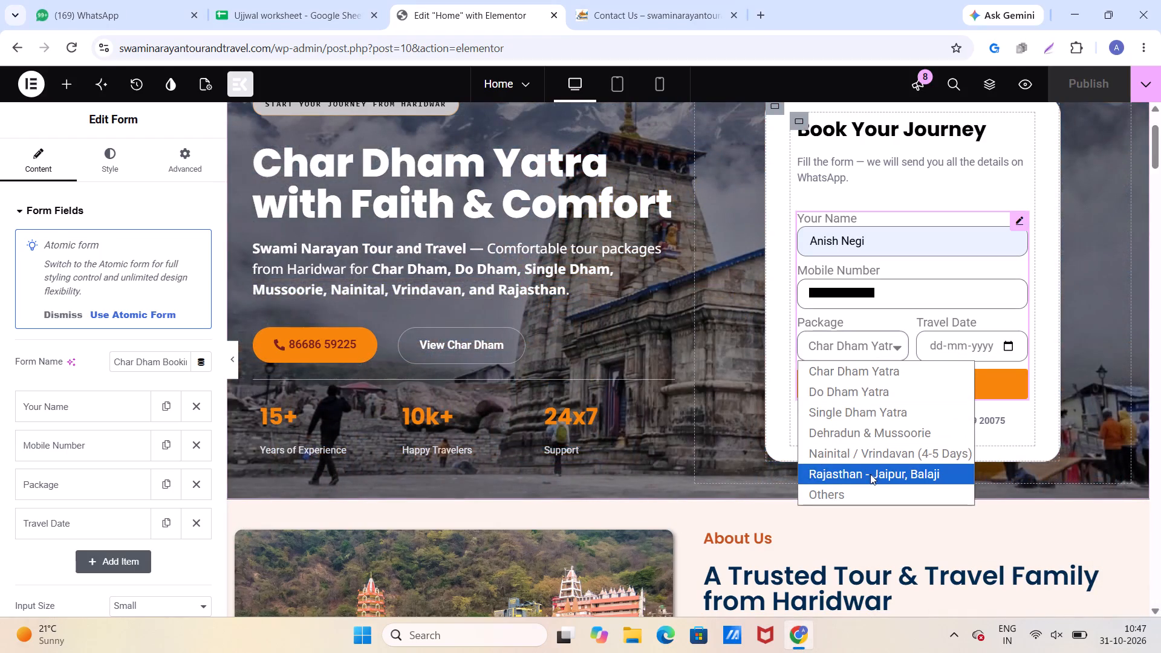
left_click(870, 474)
left_click(965, 342)
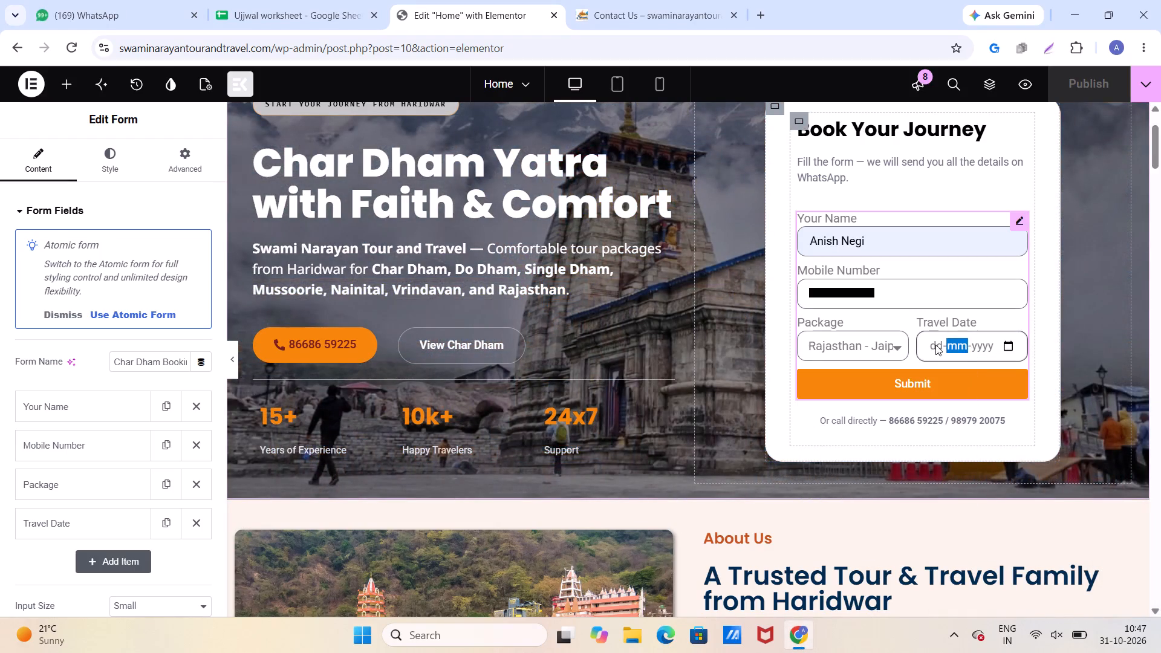
left_click(935, 345)
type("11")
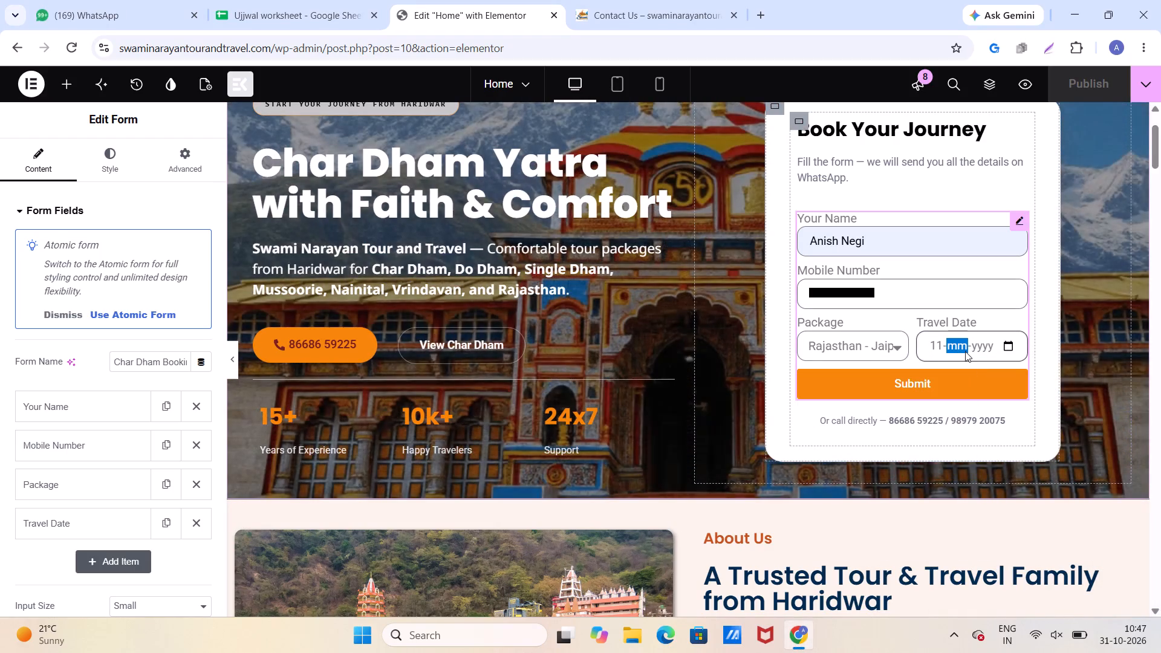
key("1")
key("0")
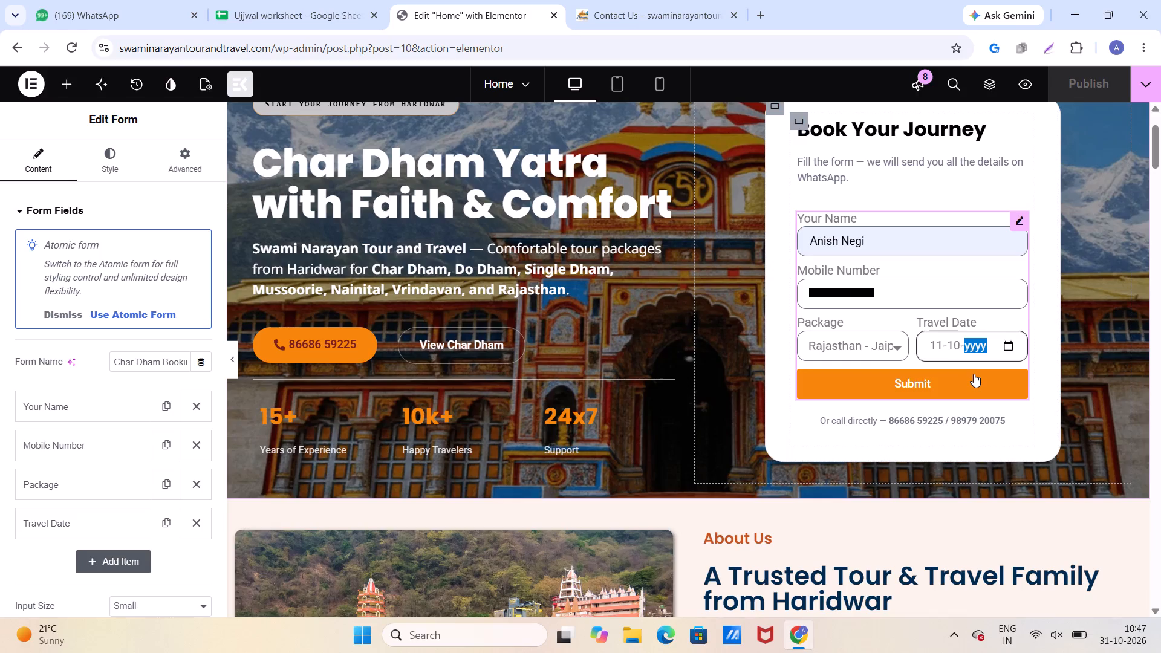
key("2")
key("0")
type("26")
left_click(922, 376)
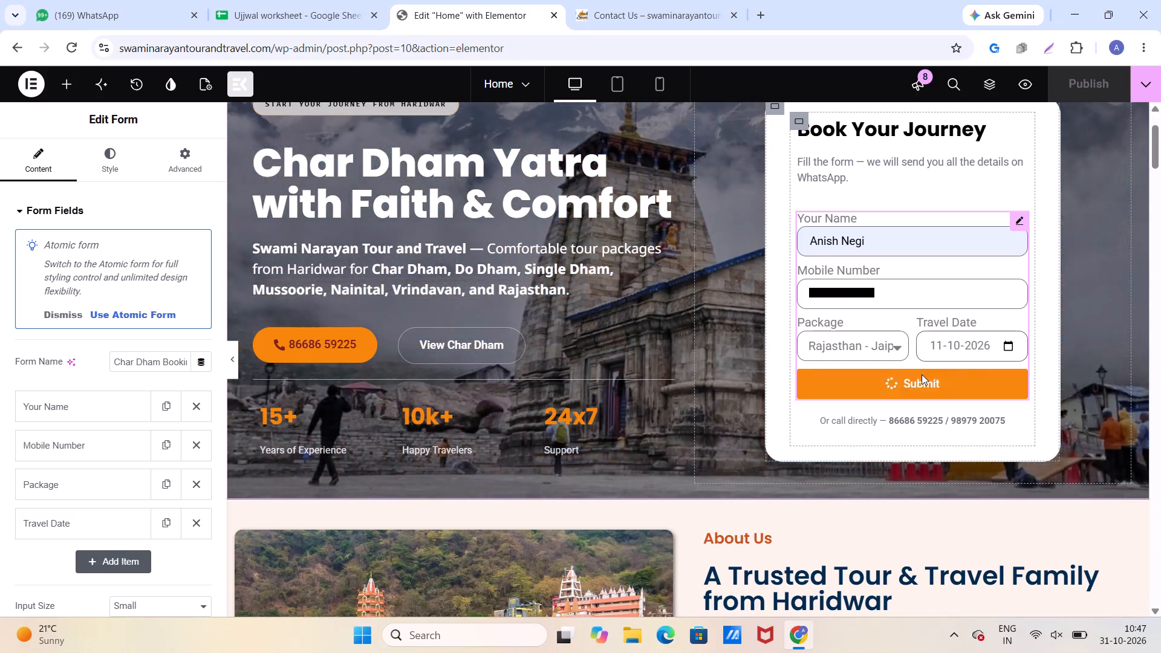